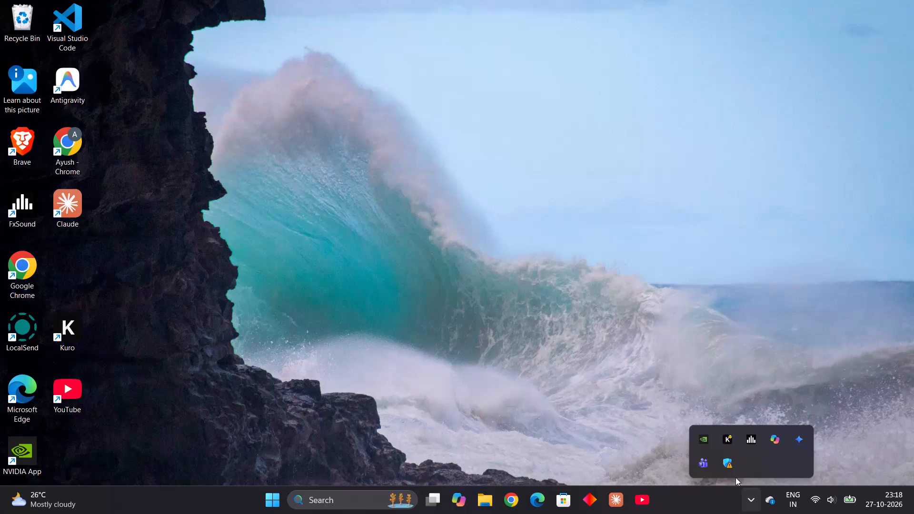
# Open Google Chrome and choose a browser profile to reach its new tab page.
pyautogui.click(698, 253)
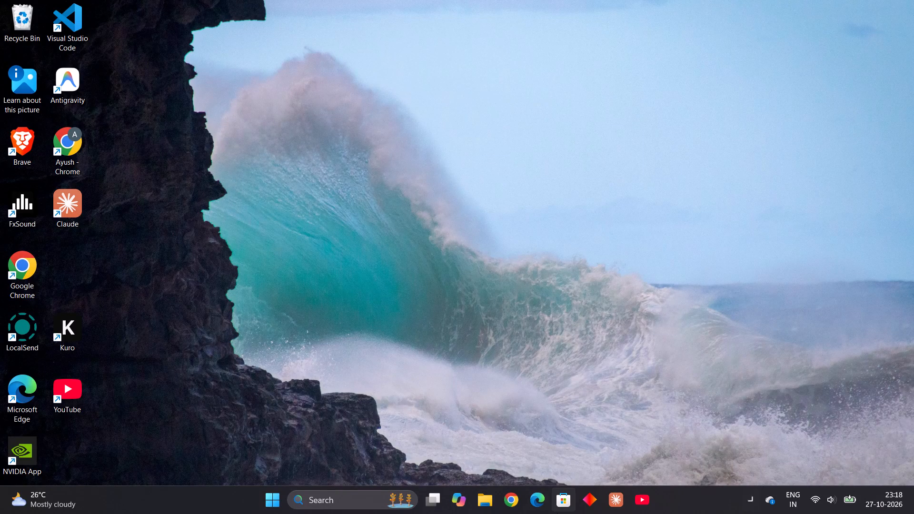
pyautogui.click(517, 501)
pyautogui.click(427, 329)
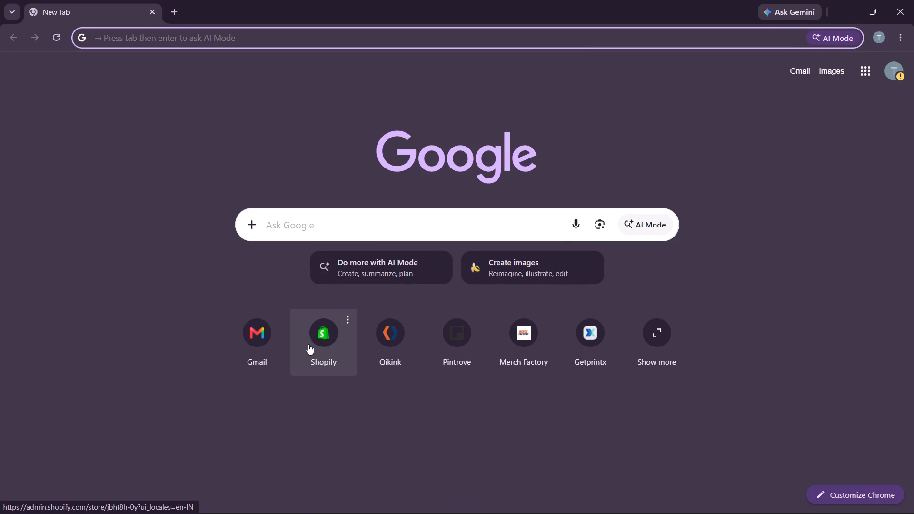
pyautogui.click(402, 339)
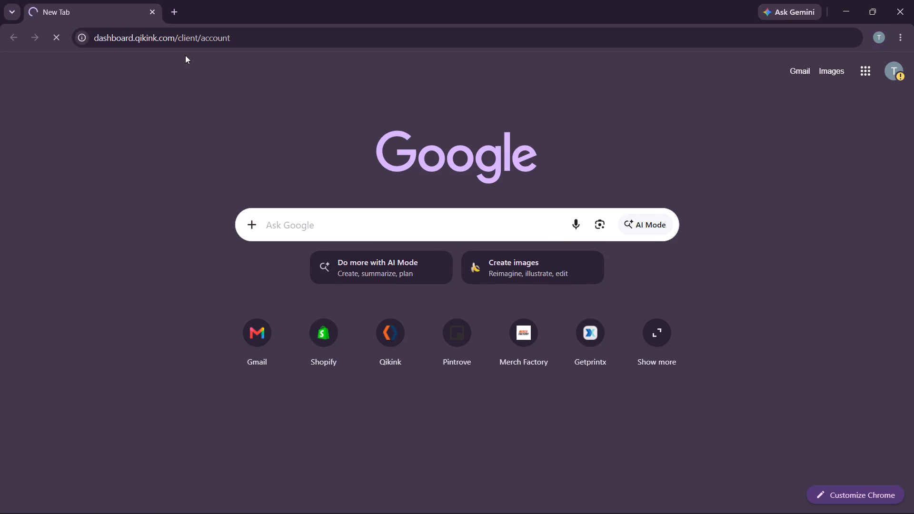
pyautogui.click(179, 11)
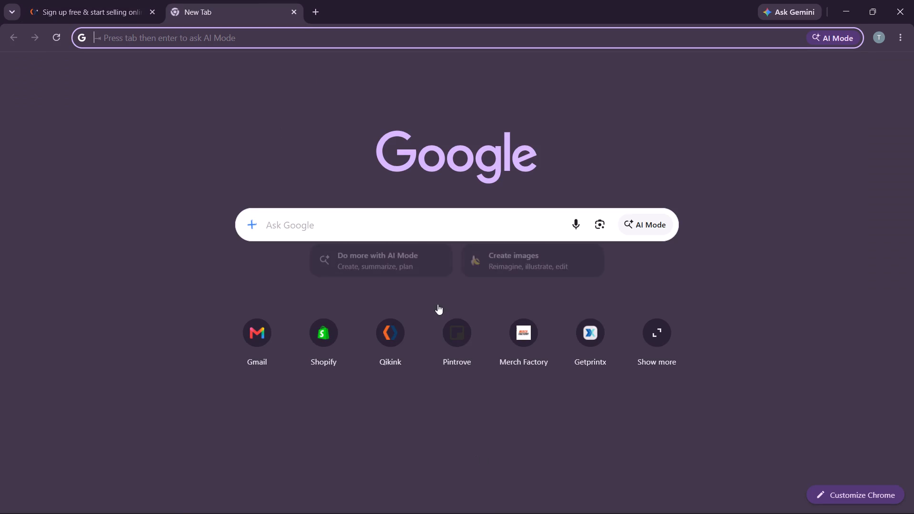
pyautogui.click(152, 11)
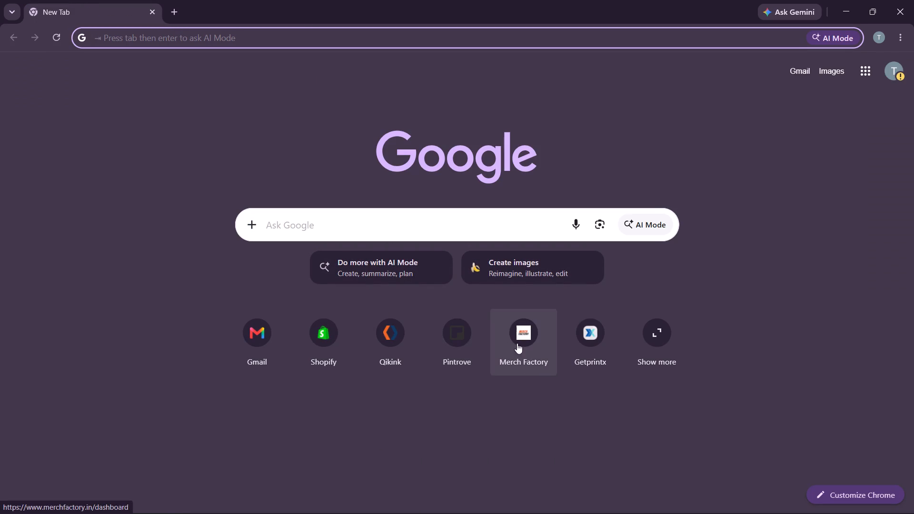
# Open the Printrove merchant panel, bring up its product catalog and dismiss the experience survey.
pyautogui.click(473, 345)
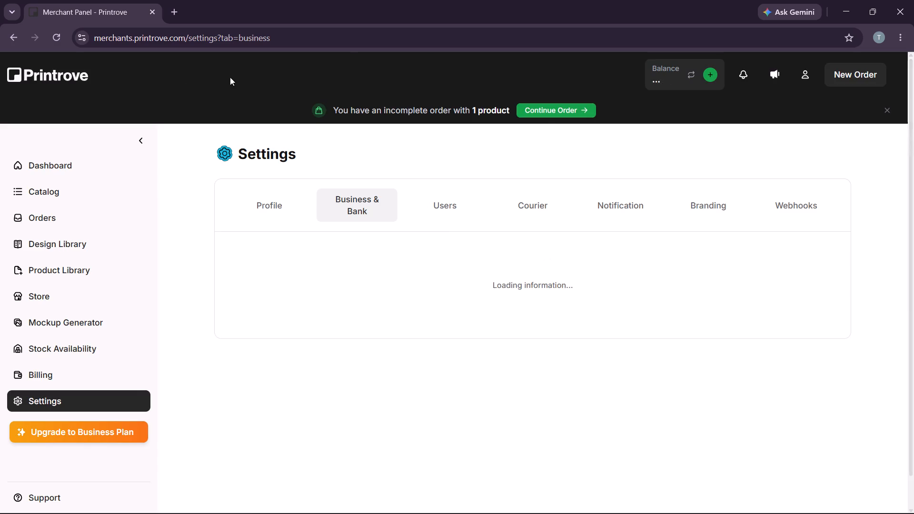
pyautogui.click(54, 190)
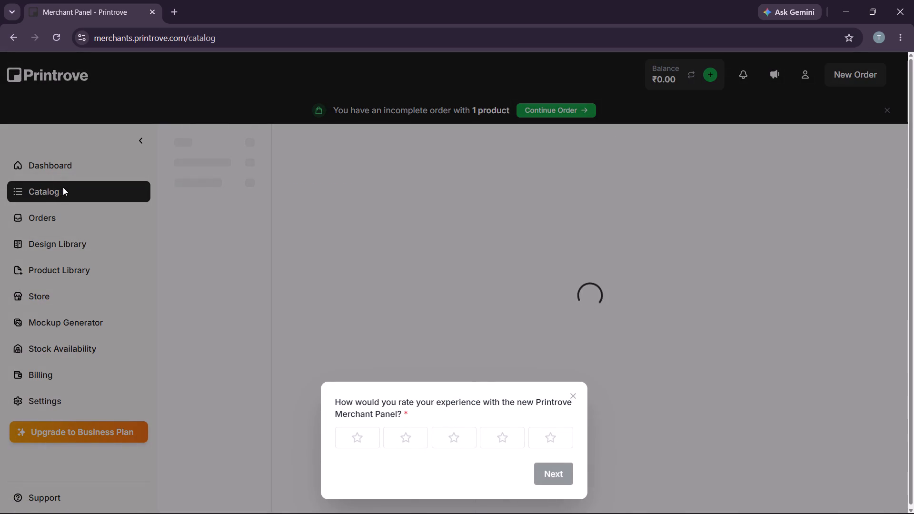
pyautogui.click(572, 396)
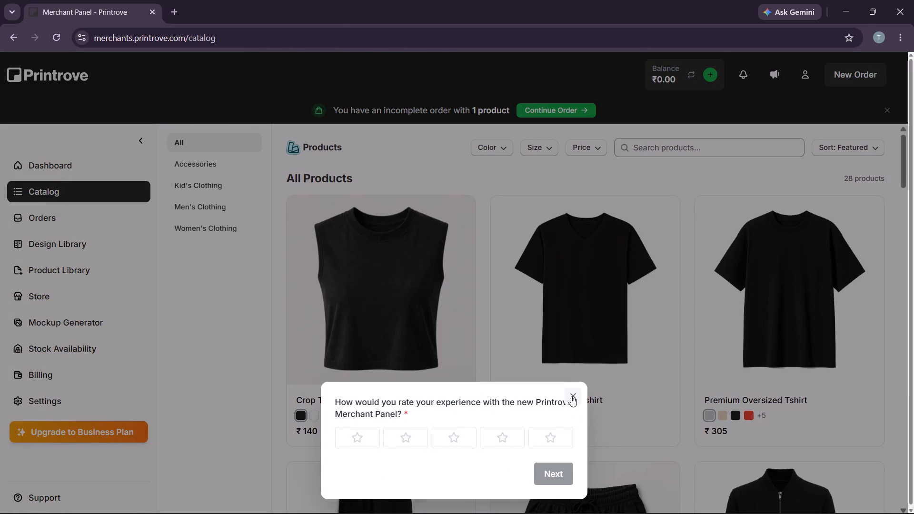
# Look through the full product catalog, comparing the available blank products, colours and prices.
pyautogui.scroll(-6, 553, 373)
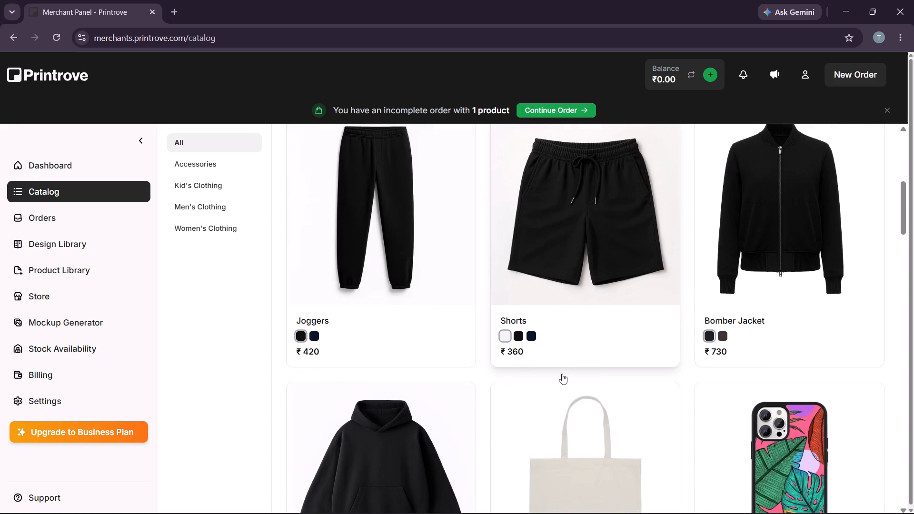
pyautogui.scroll(-9, 562, 374)
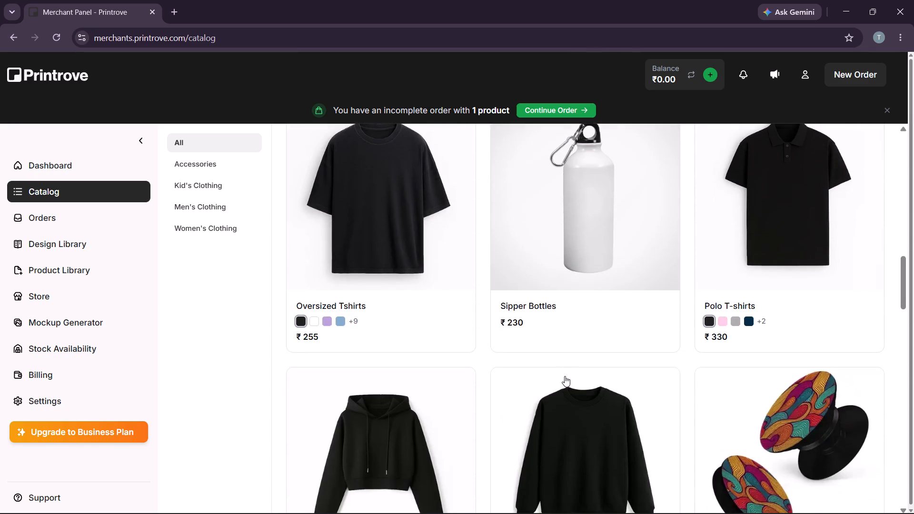
pyautogui.scroll(-11, 565, 377)
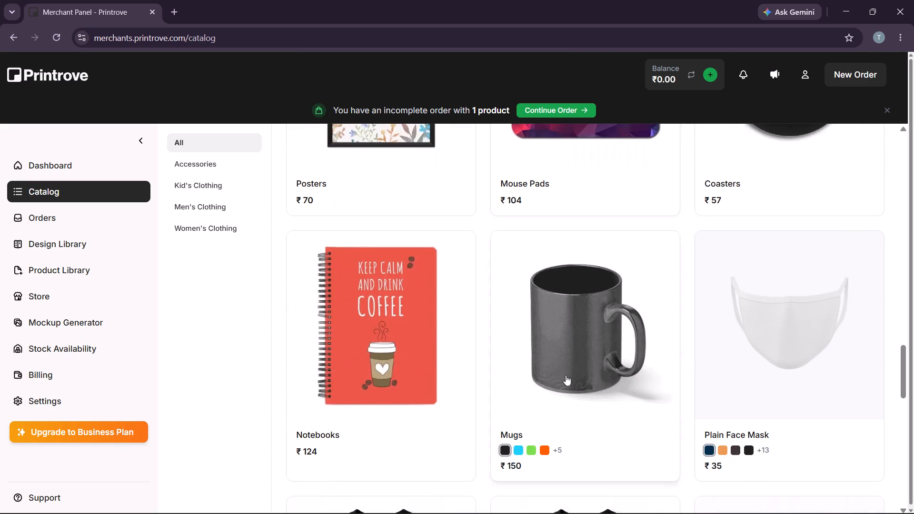
pyautogui.scroll(-6, 566, 375)
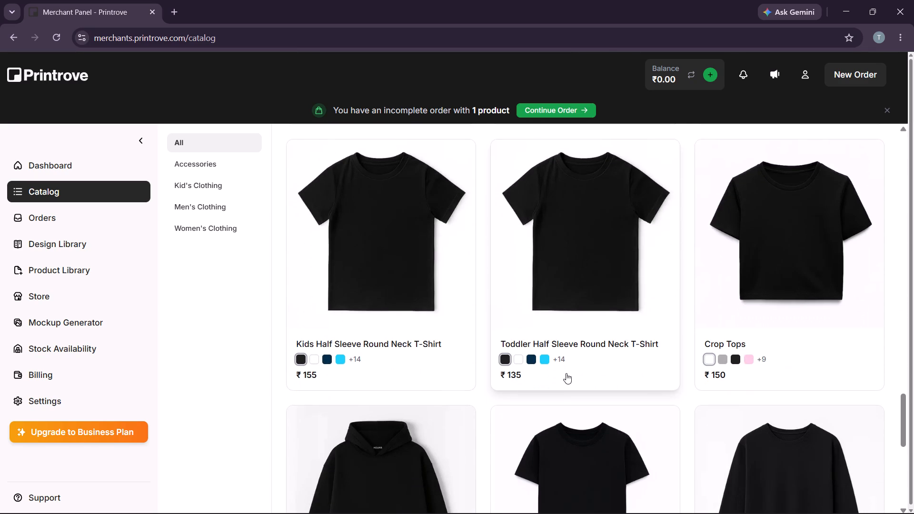
pyautogui.scroll(-4, 566, 373)
pyautogui.scroll(4, 566, 373)
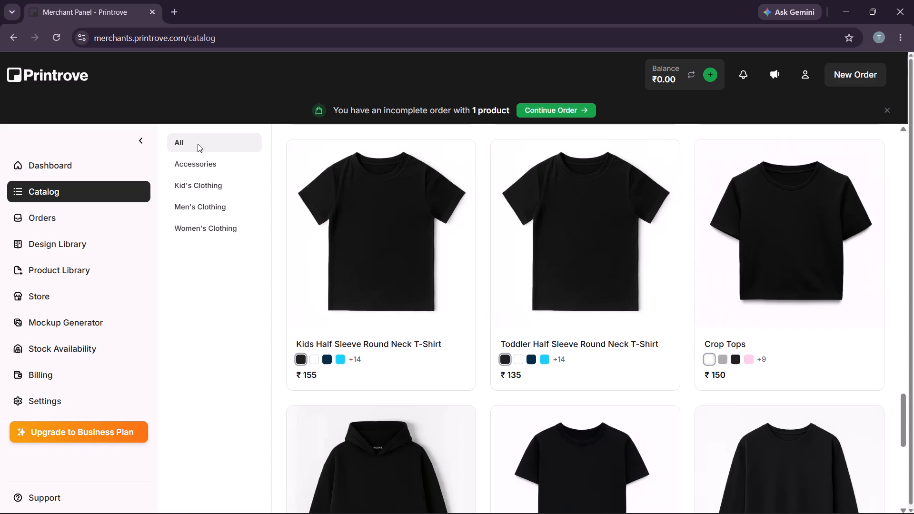
# Filter the catalog to Men's Clothing and look through the garments offered there.
pyautogui.click(204, 199)
pyautogui.scroll(-4, 535, 312)
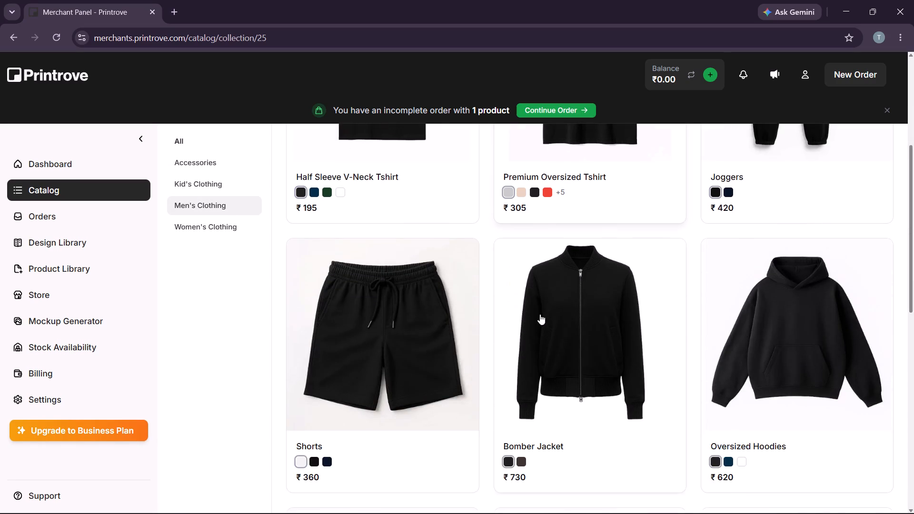
pyautogui.scroll(-12, 541, 317)
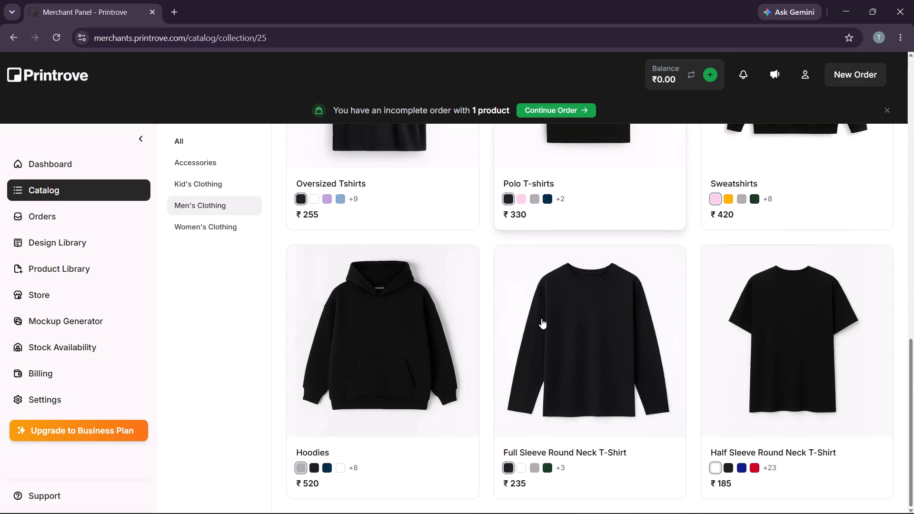
pyautogui.scroll(-6, 541, 318)
pyautogui.scroll(6, 481, 363)
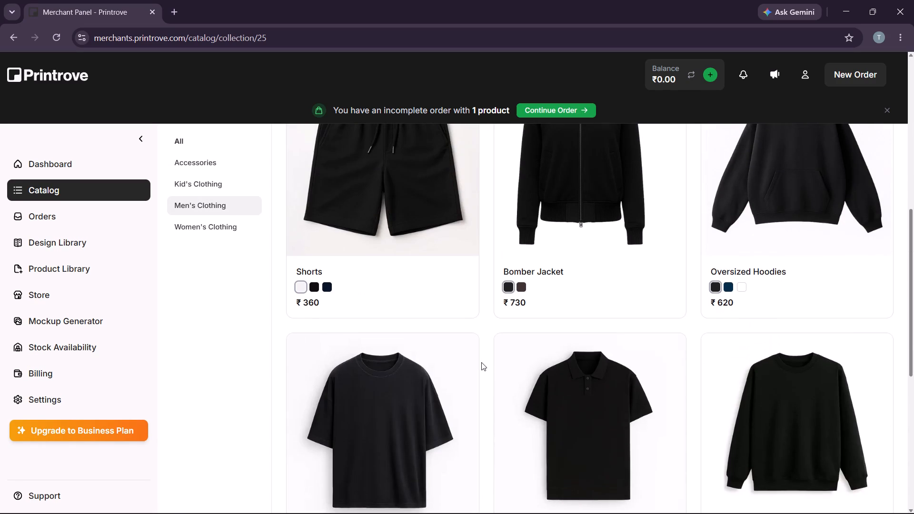
pyautogui.scroll(2, 481, 361)
# Open the beige anime edition oversized T-shirt from the Product Library.
pyautogui.click(39, 211)
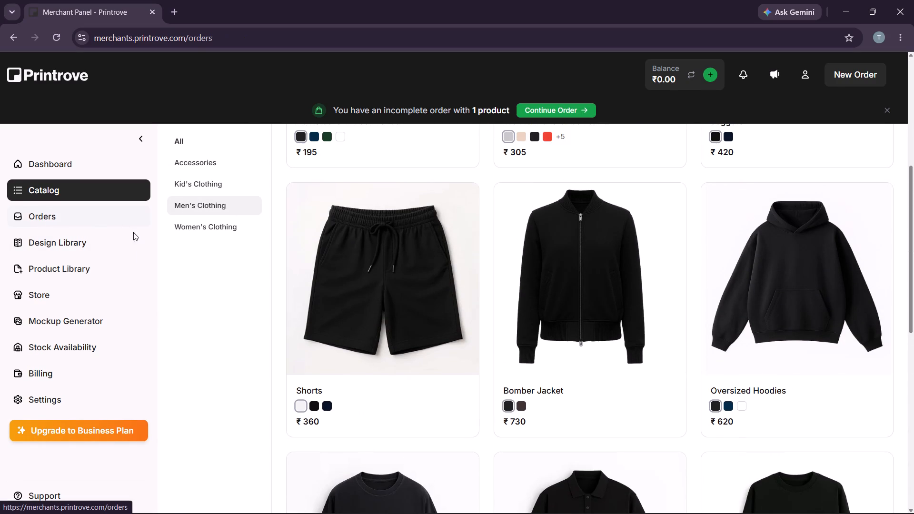
pyautogui.click(58, 192)
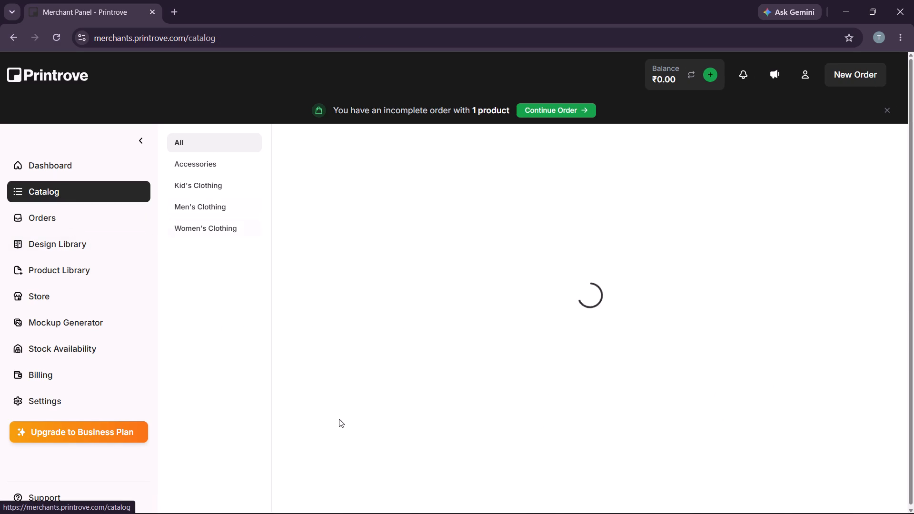
pyautogui.click(69, 270)
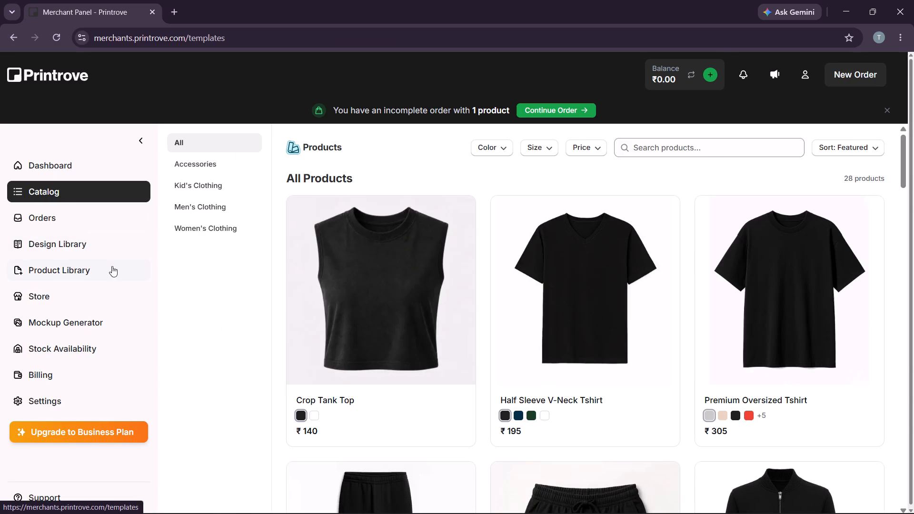
pyautogui.scroll(-3, 452, 310)
pyautogui.scroll(-2, 640, 335)
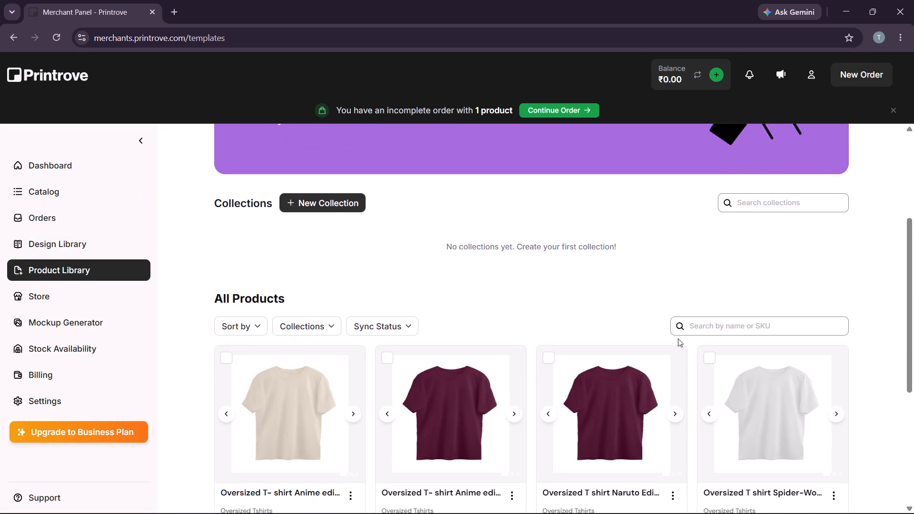
pyautogui.scroll(-1, 678, 338)
pyautogui.click(348, 250)
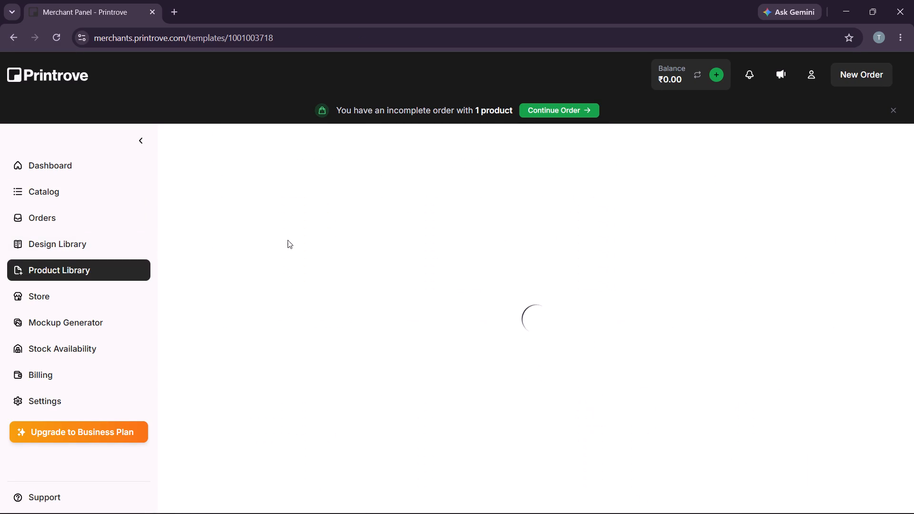
# Resume the incomplete order and review its cart and order summary.
pyautogui.click(534, 107)
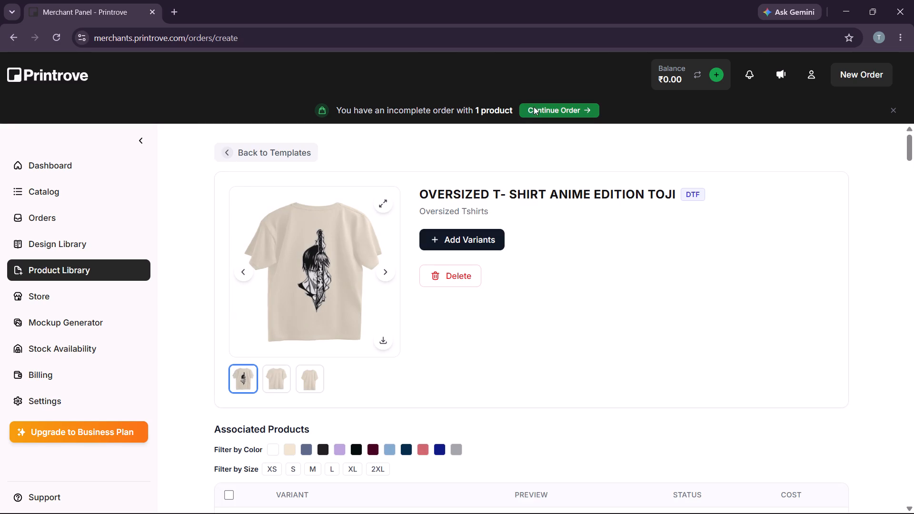
pyautogui.scroll(-2, 452, 324)
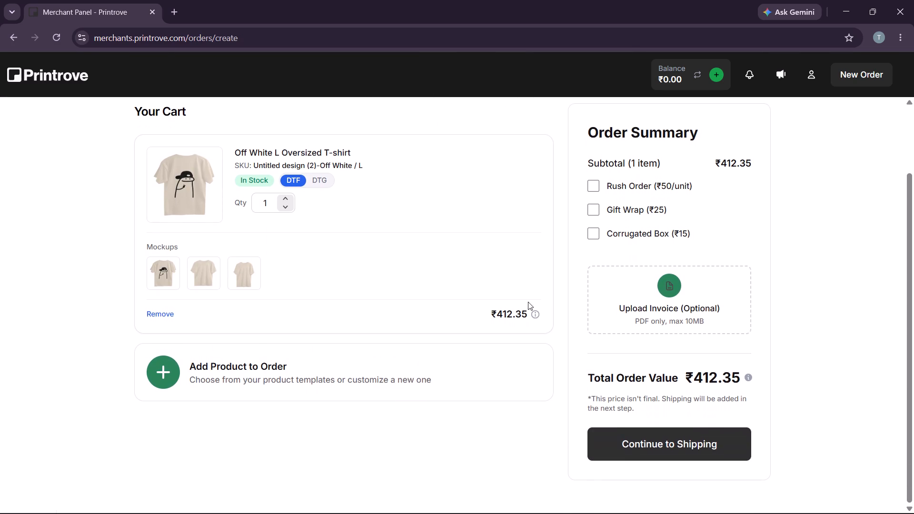
pyautogui.scroll(3, 624, 282)
pyautogui.scroll(-4, 624, 281)
pyautogui.scroll(3, 283, 289)
pyautogui.scroll(-1, 284, 285)
pyautogui.scroll(1, 284, 285)
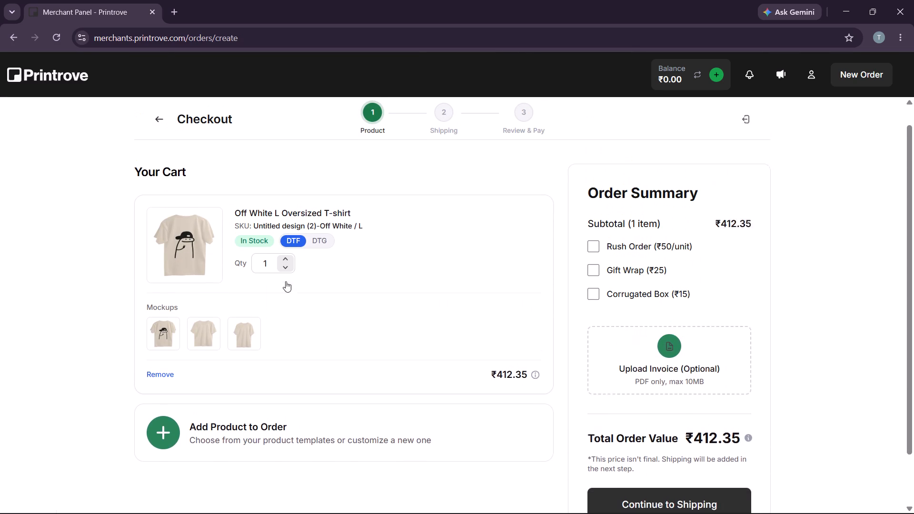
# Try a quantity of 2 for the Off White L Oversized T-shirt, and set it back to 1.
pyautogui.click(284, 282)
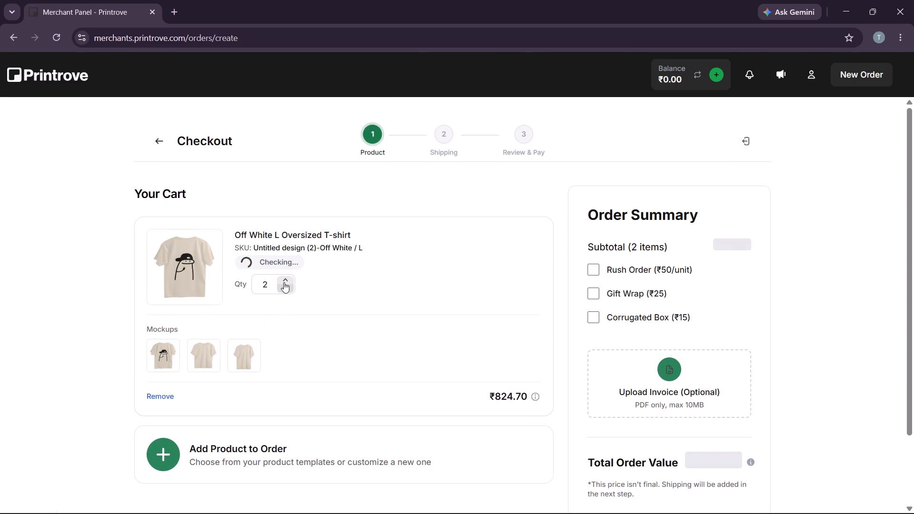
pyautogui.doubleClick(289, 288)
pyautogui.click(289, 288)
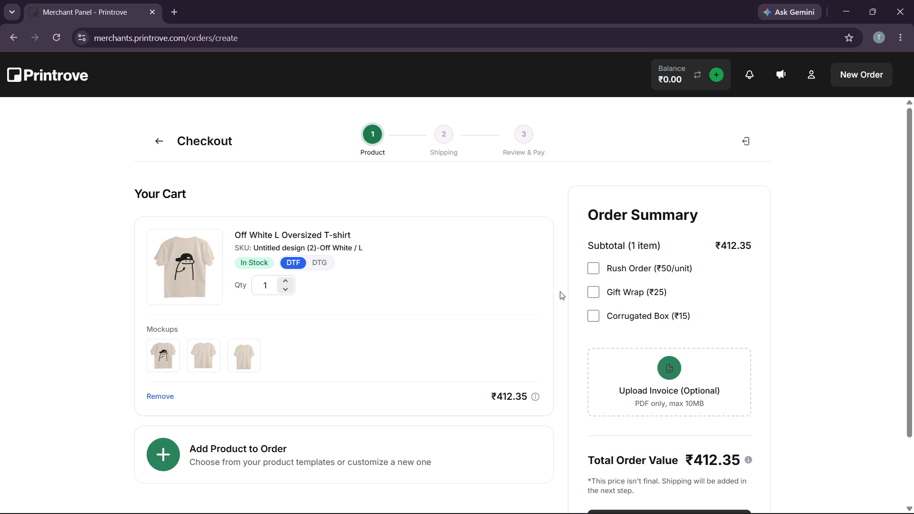
# Remove the Off White L Oversized T-shirt from the cart and leave the checkout.
pyautogui.scroll(-3, 539, 304)
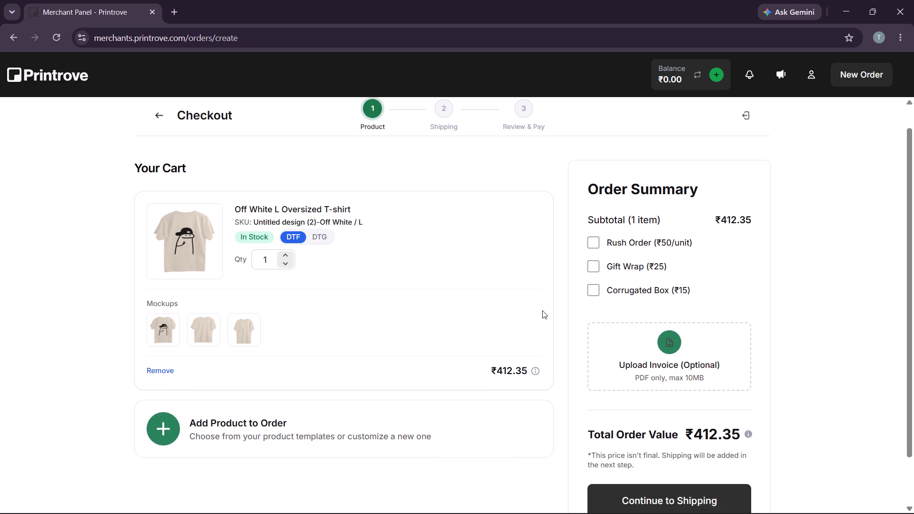
pyautogui.click(169, 314)
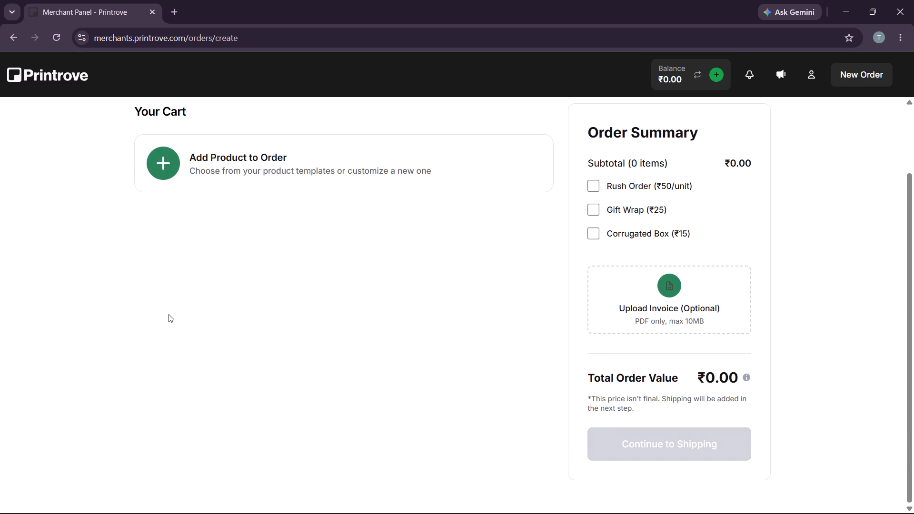
pyautogui.scroll(4, 210, 214)
pyautogui.click(158, 141)
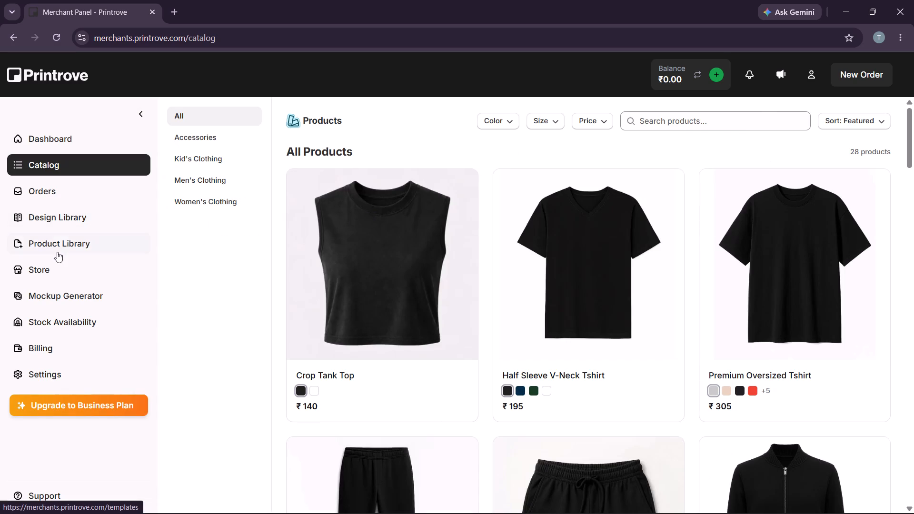
# Open the Product Library and preview the back prints of the anime, Naruto and Spider-Woman oversized T-shirts.
pyautogui.click(57, 252)
pyautogui.scroll(-3, 301, 360)
pyautogui.scroll(-1, 353, 336)
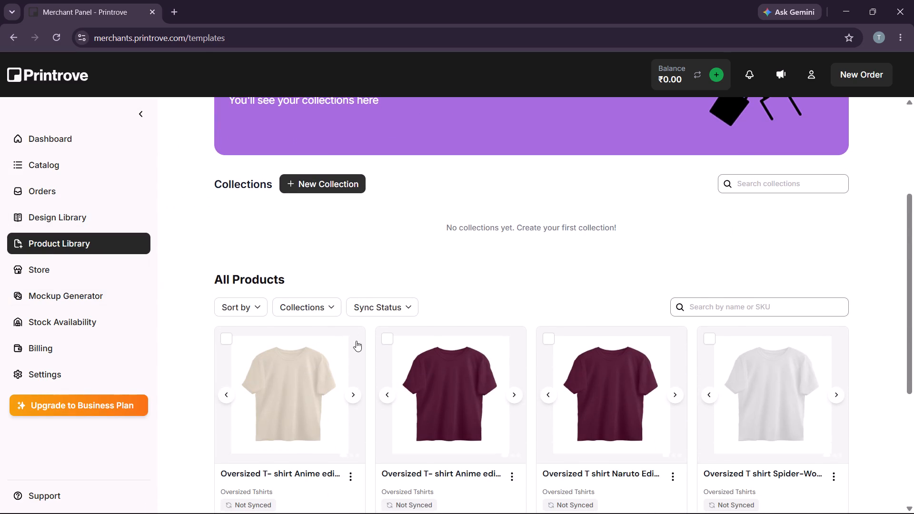
pyautogui.scroll(-1, 356, 341)
pyautogui.click(353, 274)
pyautogui.click(510, 277)
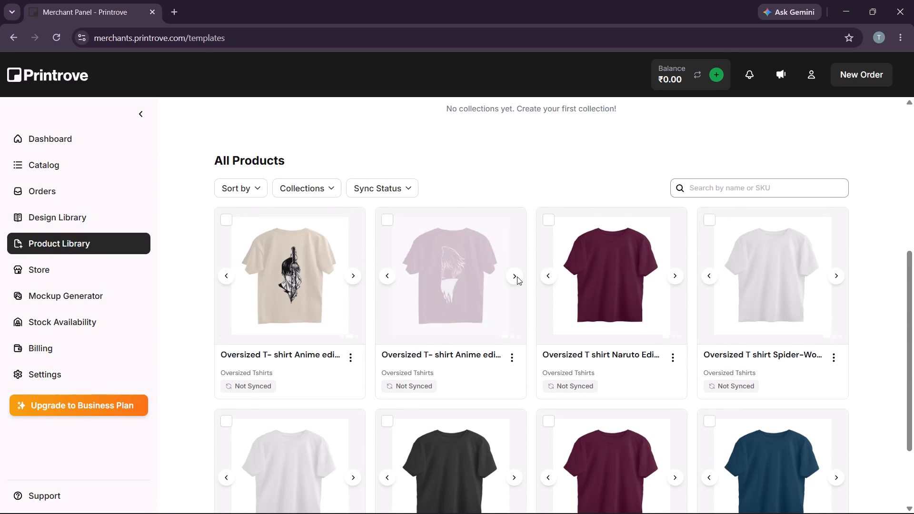
pyautogui.click(670, 276)
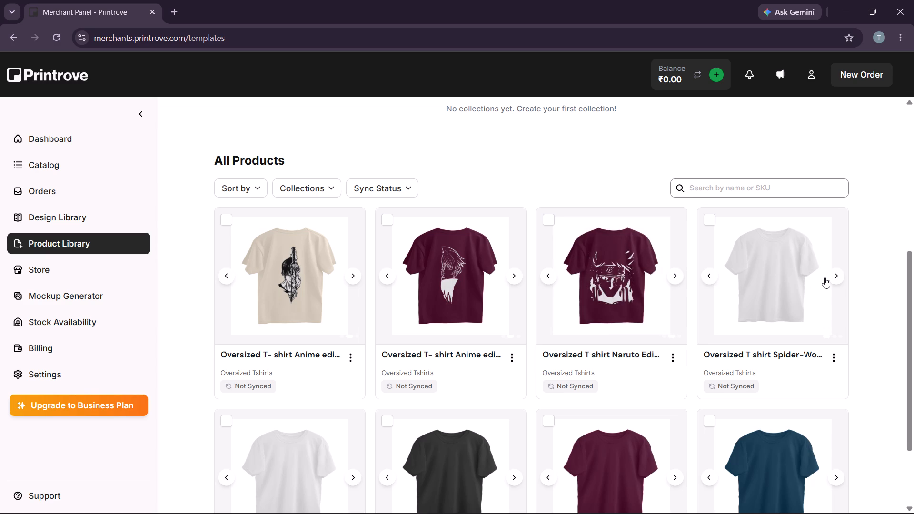
pyautogui.click(830, 277)
# Preview the back prints of the white and black Spider-Man edition oversized T-shirts, staying in the Product Library.
pyautogui.scroll(-2, 725, 339)
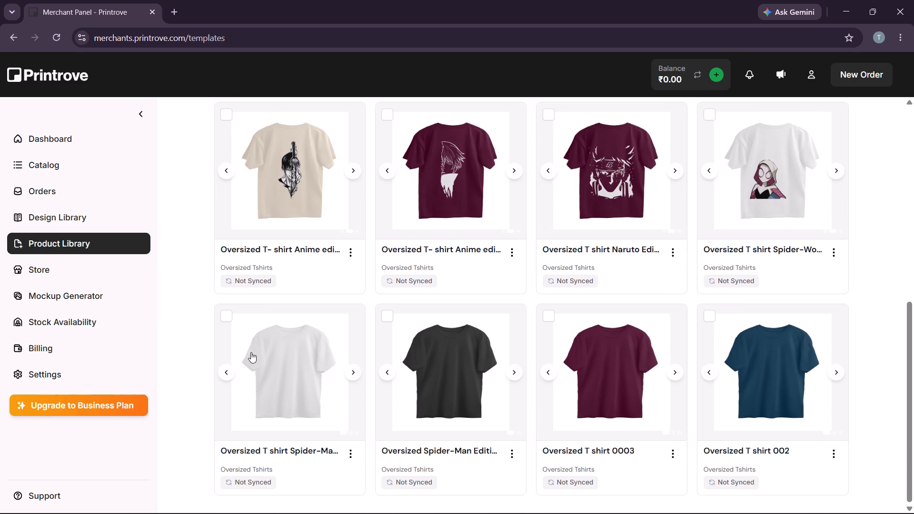
pyautogui.click(359, 371)
pyautogui.click(519, 376)
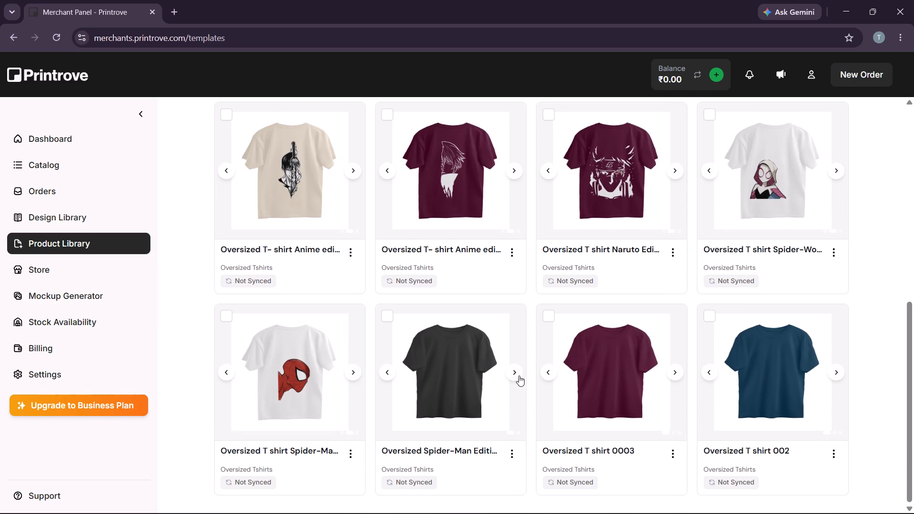
pyautogui.click(681, 379)
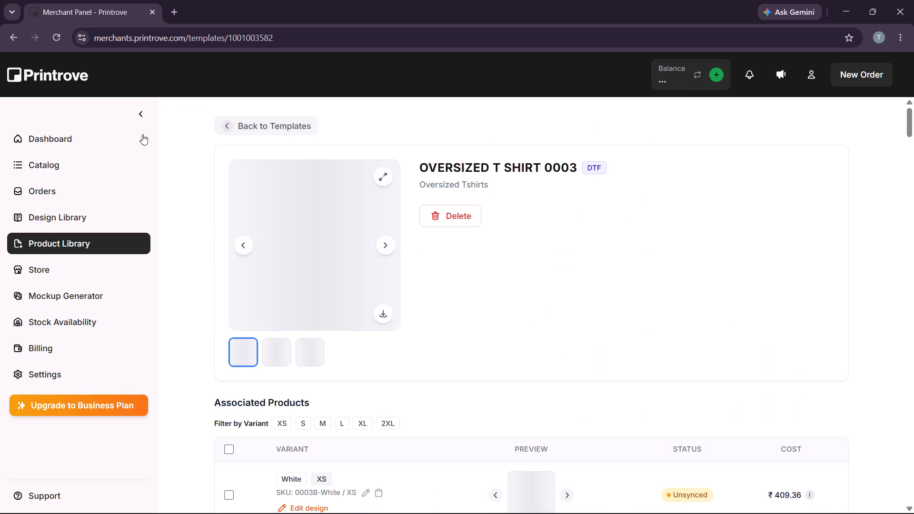
pyautogui.click(230, 124)
# Preview the back prints of Oversized T shirt 002 and Oversized T shirt 0003 in the Product Library.
pyautogui.scroll(-1, 528, 336)
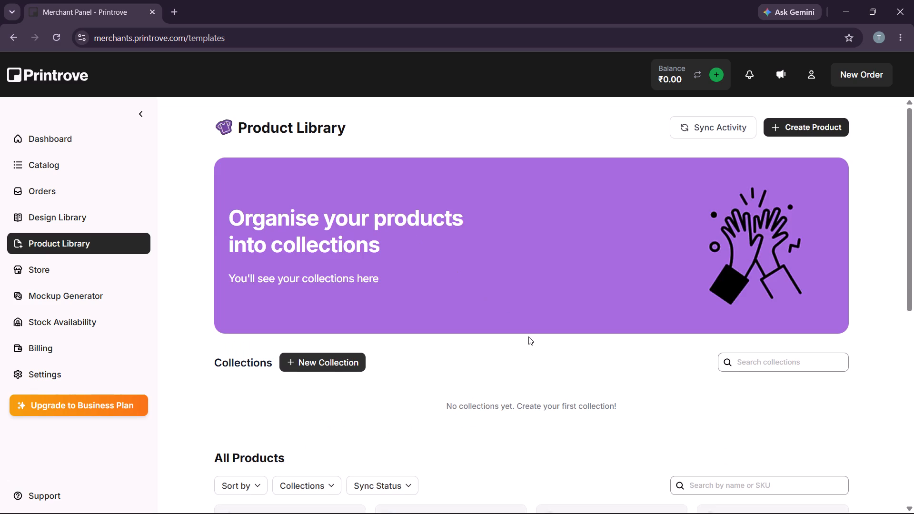
pyautogui.scroll(-5, 528, 336)
pyautogui.scroll(-1, 703, 377)
pyautogui.click(834, 420)
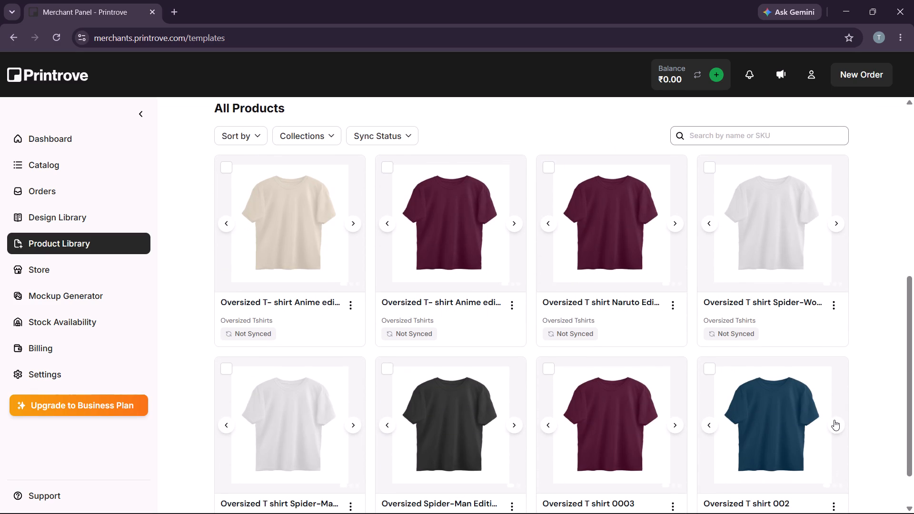
pyautogui.scroll(-2, 834, 420)
pyautogui.click(674, 375)
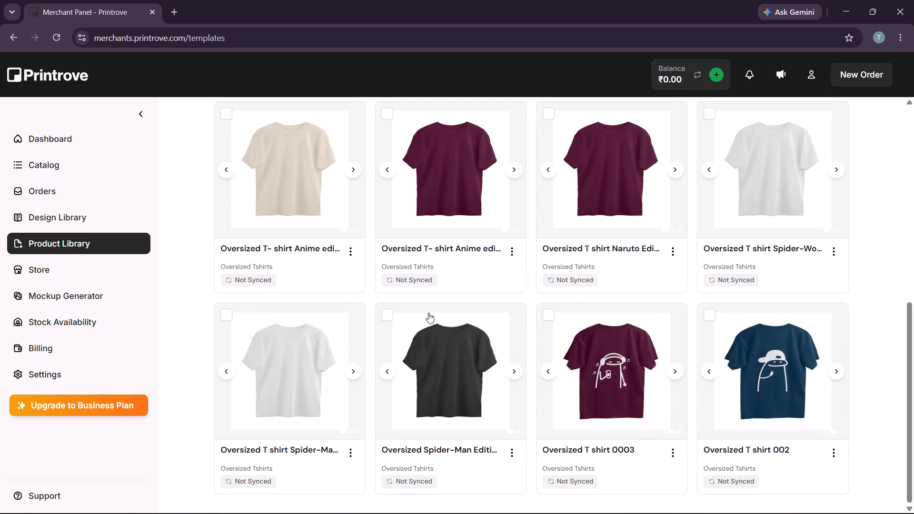
pyautogui.scroll(11, 398, 307)
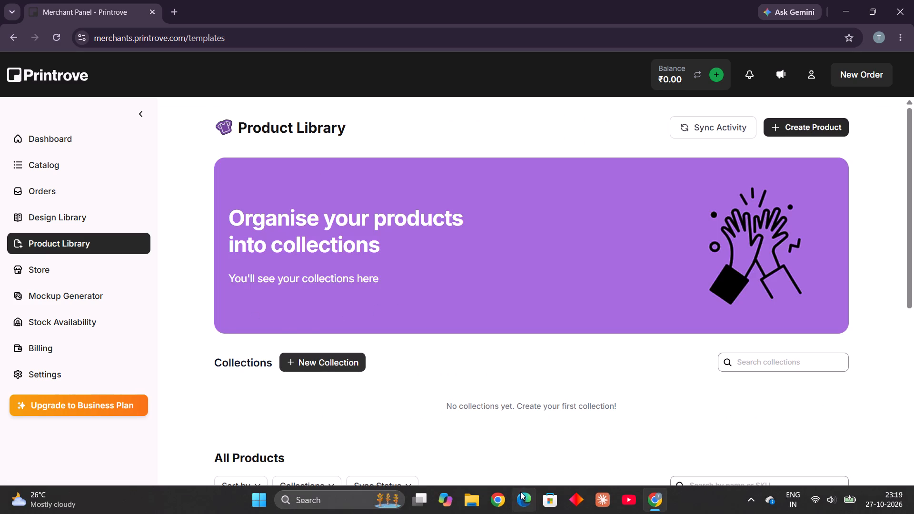
# Open another Chrome window with a different profile, search Google for pinterest, and open the Pinterest site.
pyautogui.click(502, 497)
pyautogui.click(357, 291)
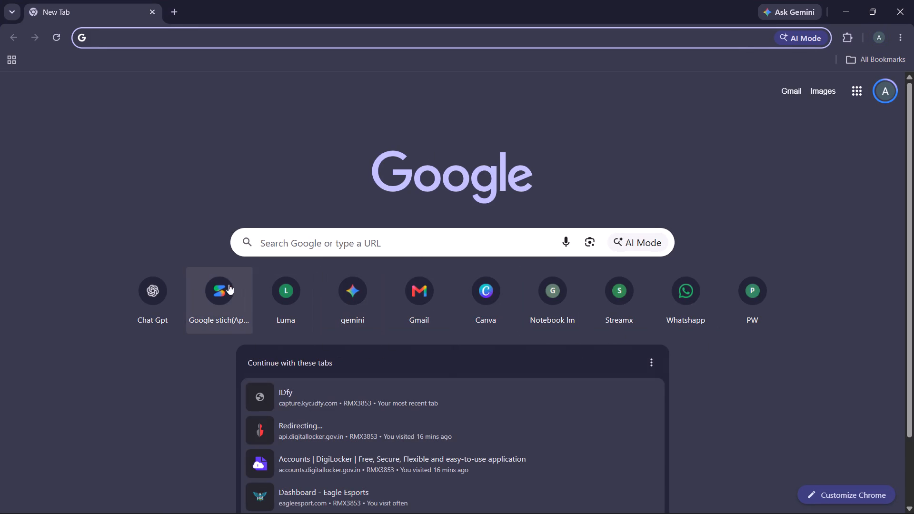
pyautogui.click(372, 238)
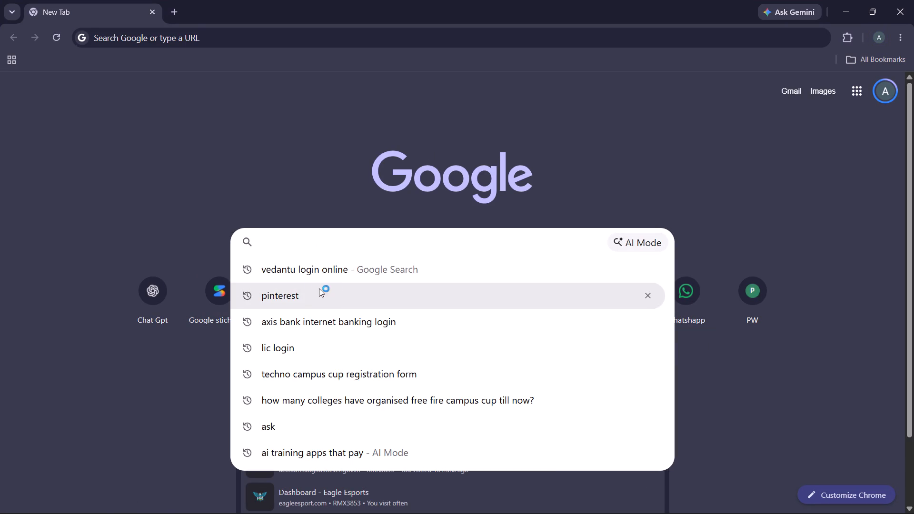
pyautogui.click(302, 292)
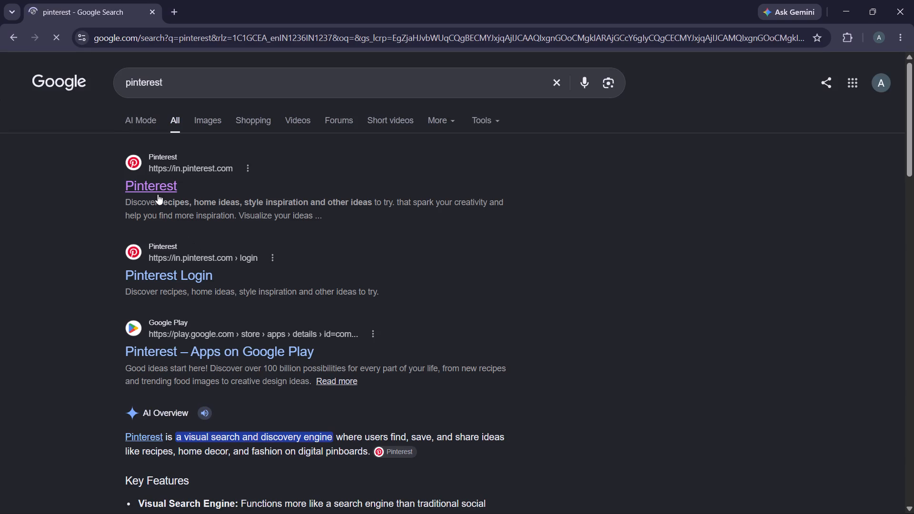
pyautogui.click(158, 194)
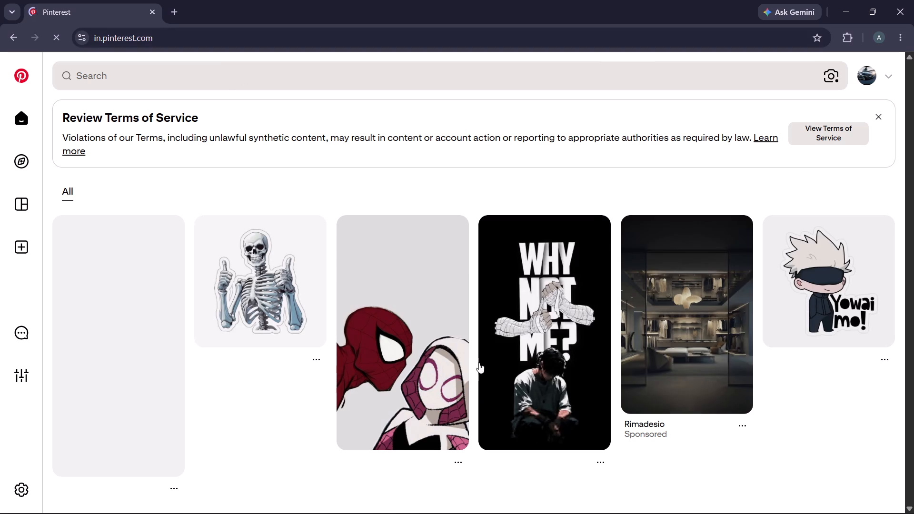
# Browse the Pinterest home feed for artwork suitable for T-shirt prints, such as anime, superhero and slogan designs.
pyautogui.scroll(-4, 464, 266)
pyautogui.scroll(1, 464, 266)
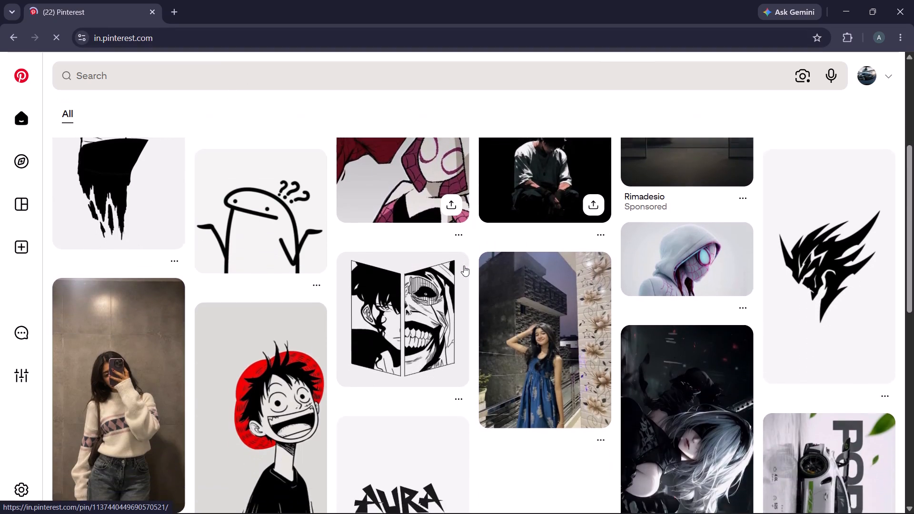
pyautogui.scroll(1, 464, 266)
pyautogui.scroll(-4, 442, 276)
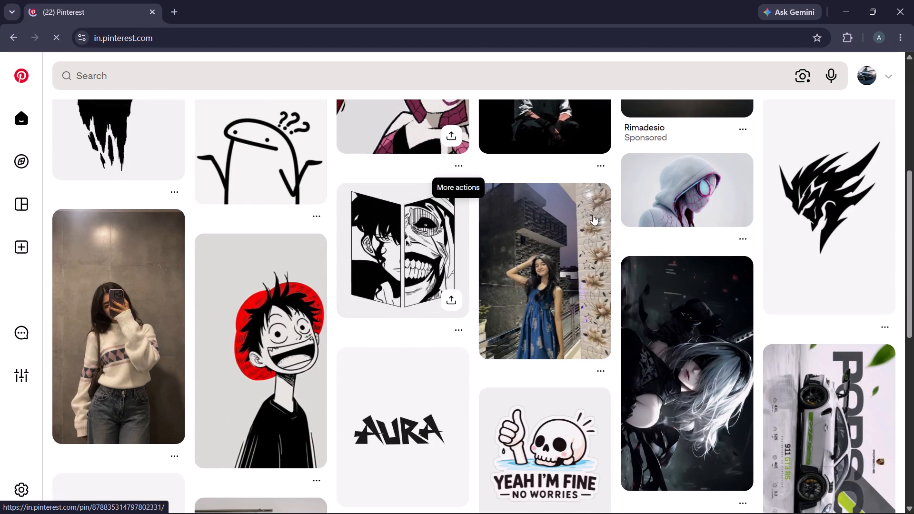
pyautogui.scroll(2, 593, 215)
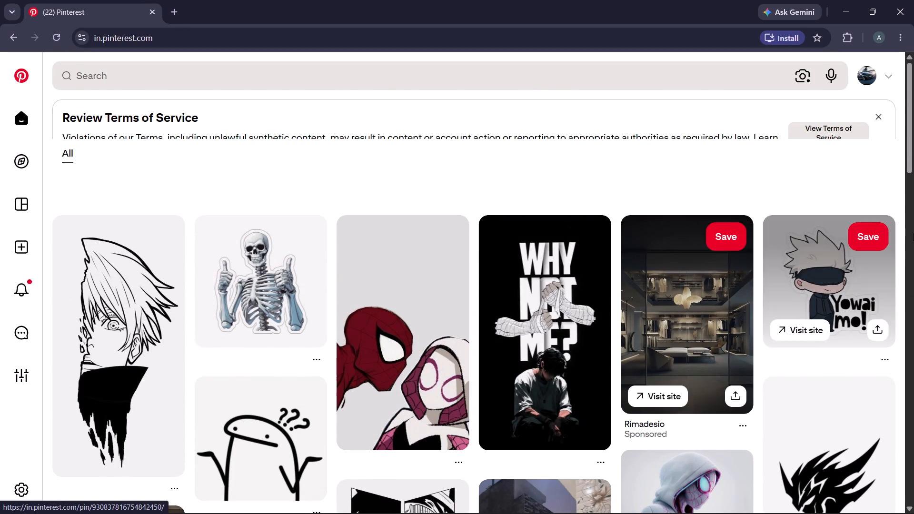
pyautogui.scroll(-5, 720, 306)
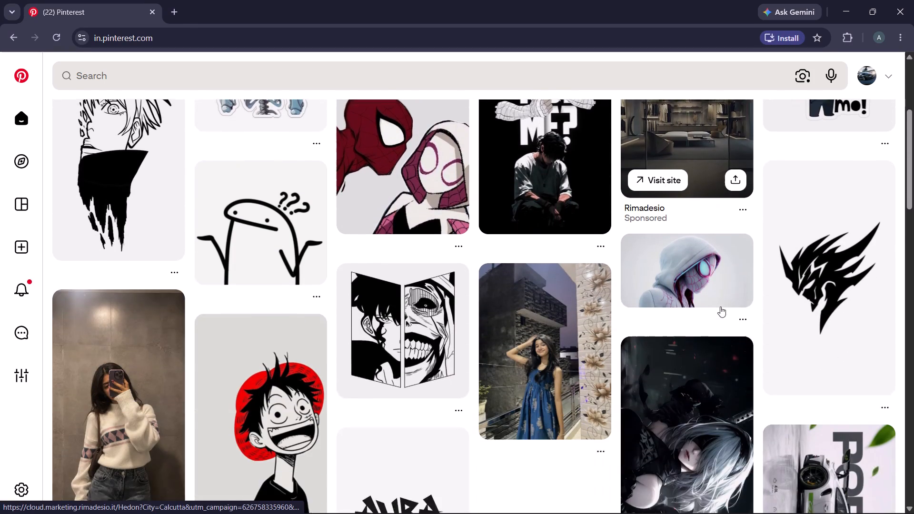
pyautogui.scroll(-3, 720, 306)
pyautogui.scroll(-1, 380, 296)
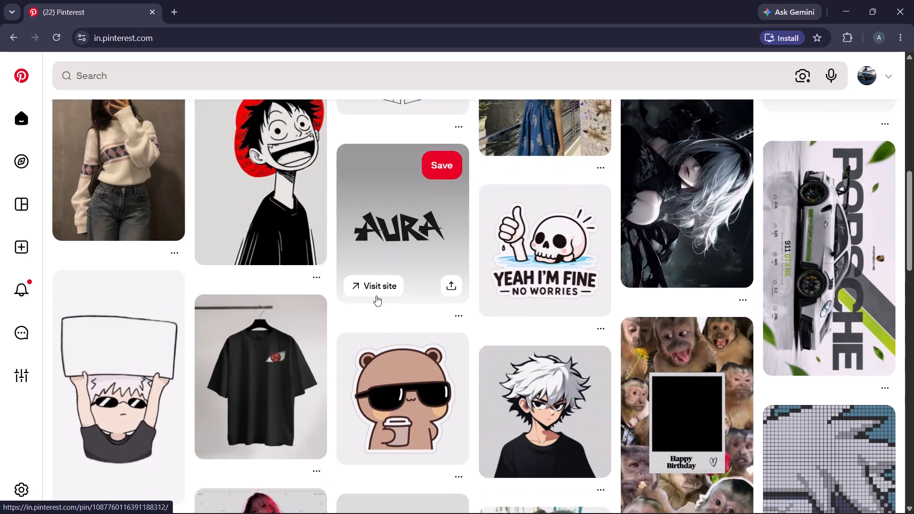
pyautogui.scroll(-3, 376, 296)
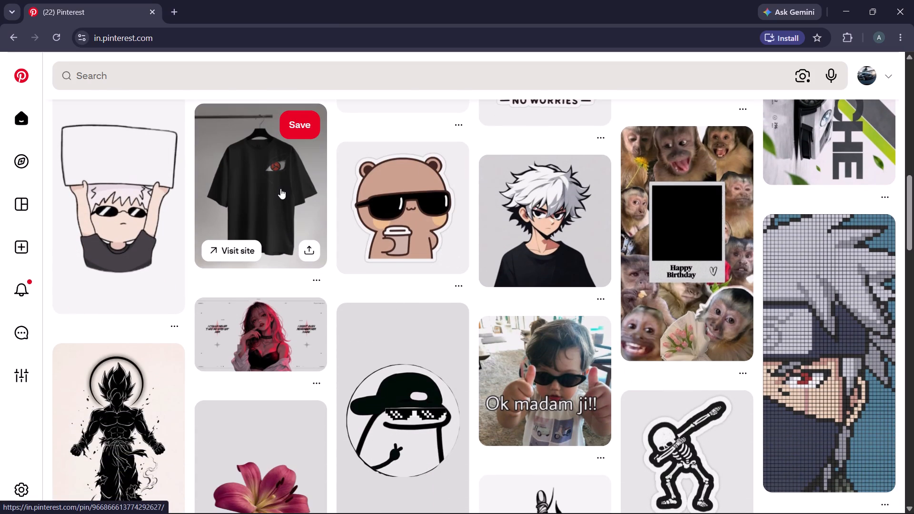
pyautogui.scroll(-2, 630, 377)
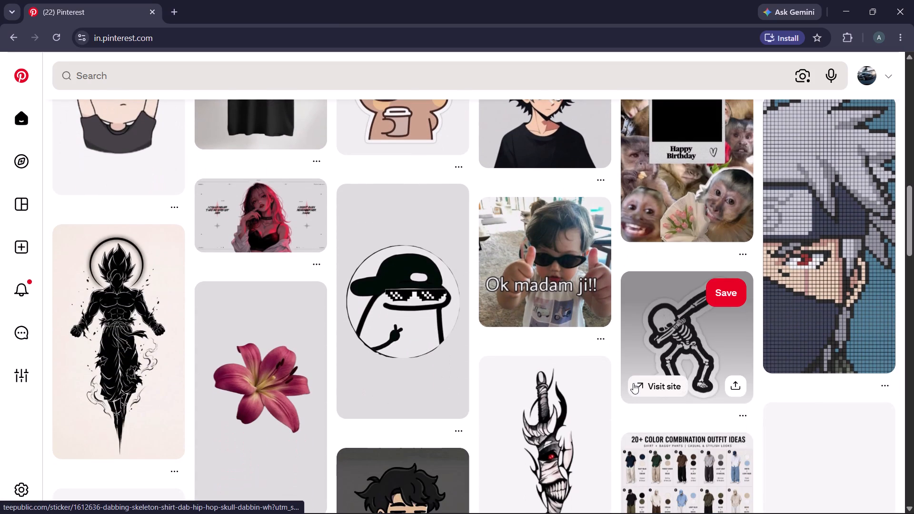
pyautogui.scroll(-2, 633, 383)
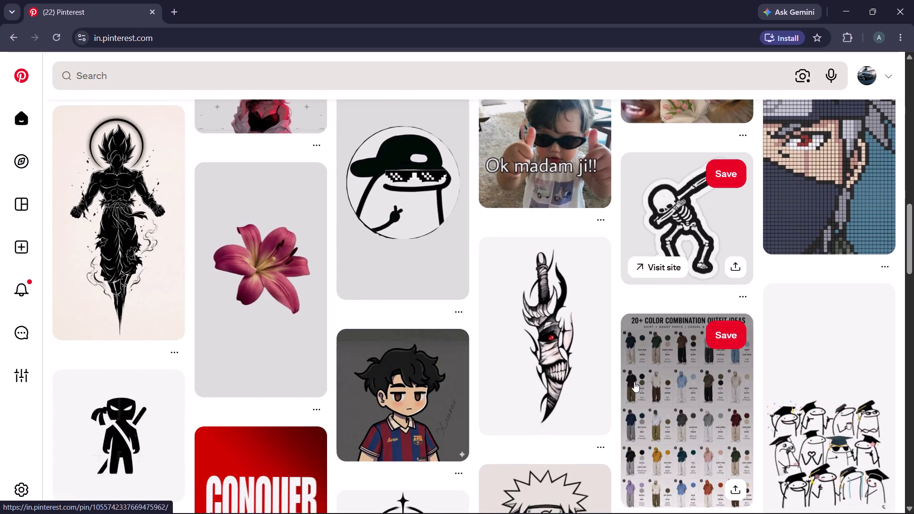
pyautogui.scroll(-5, 634, 382)
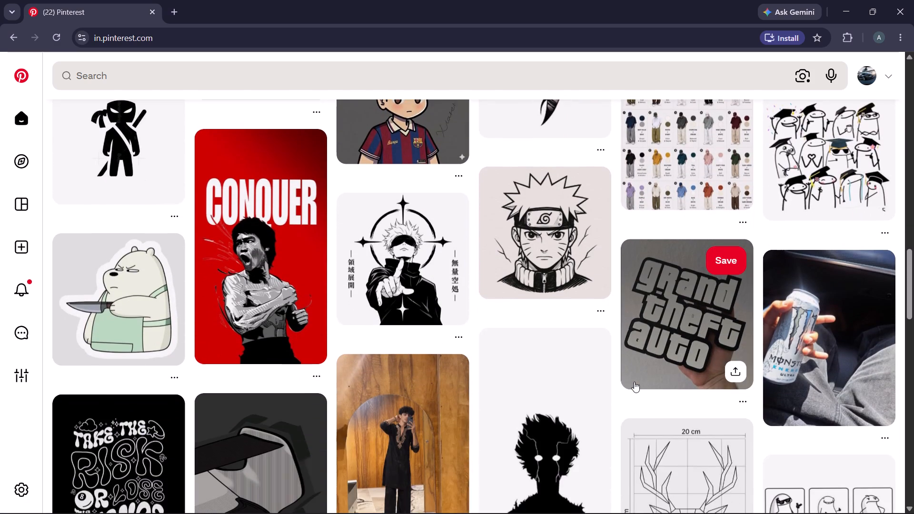
pyautogui.scroll(-2, 635, 382)
pyautogui.scroll(-1, 522, 383)
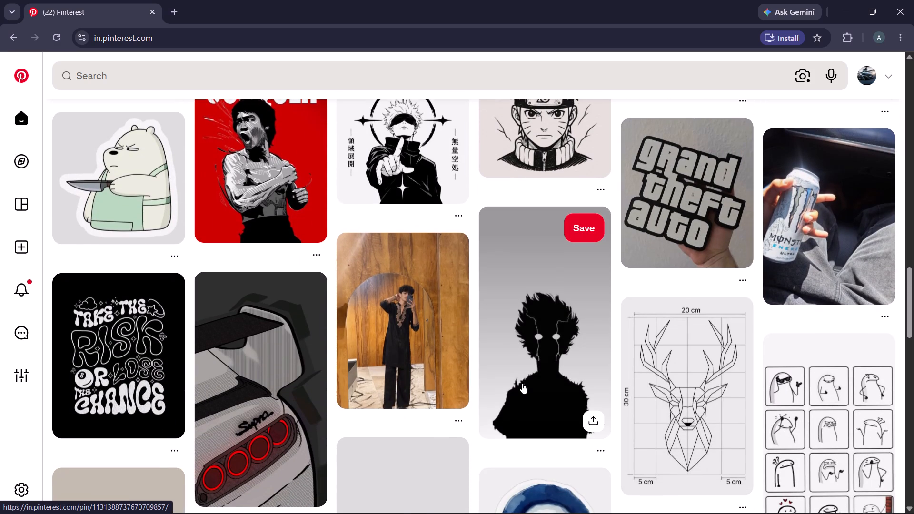
pyautogui.scroll(-1, 528, 378)
pyautogui.scroll(-1, 566, 361)
pyautogui.scroll(-1, 607, 375)
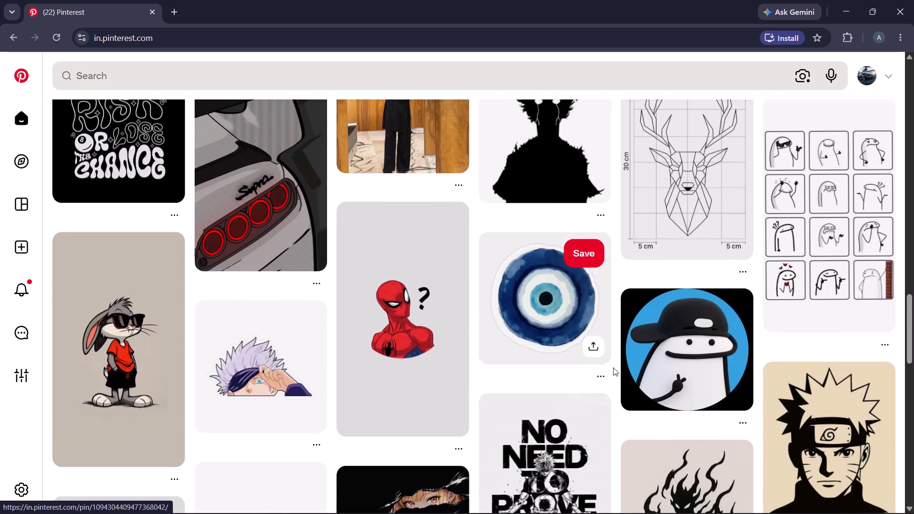
pyautogui.scroll(-3, 613, 367)
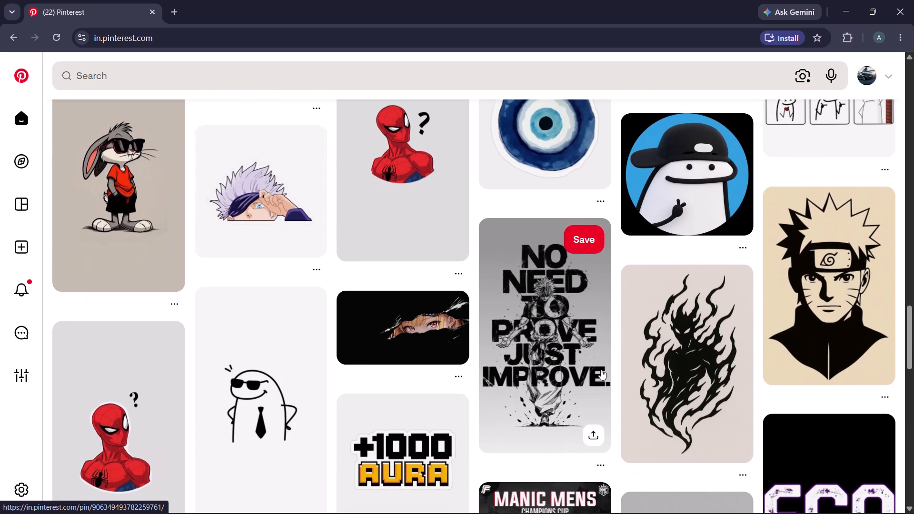
pyautogui.scroll(-1, 601, 369)
pyautogui.scroll(-2, 796, 270)
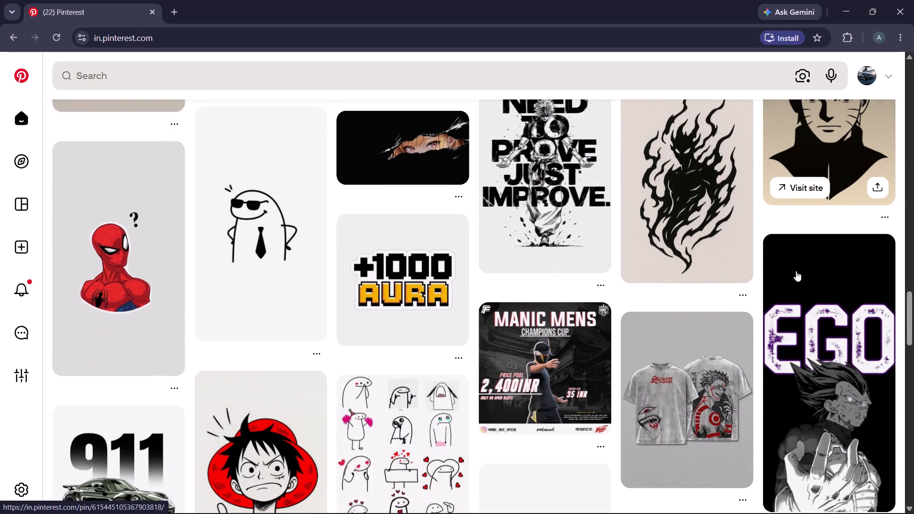
pyautogui.scroll(-2, 797, 273)
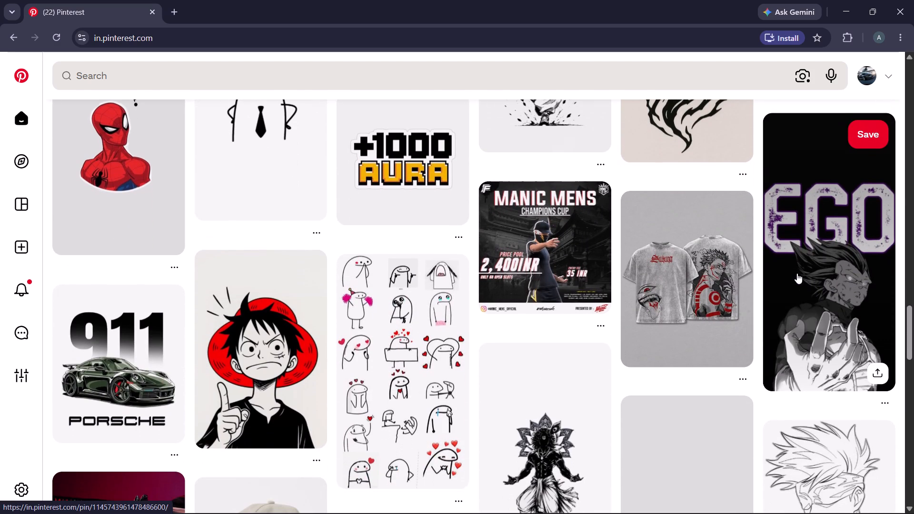
pyautogui.scroll(-1, 795, 277)
pyautogui.scroll(-2, 226, 331)
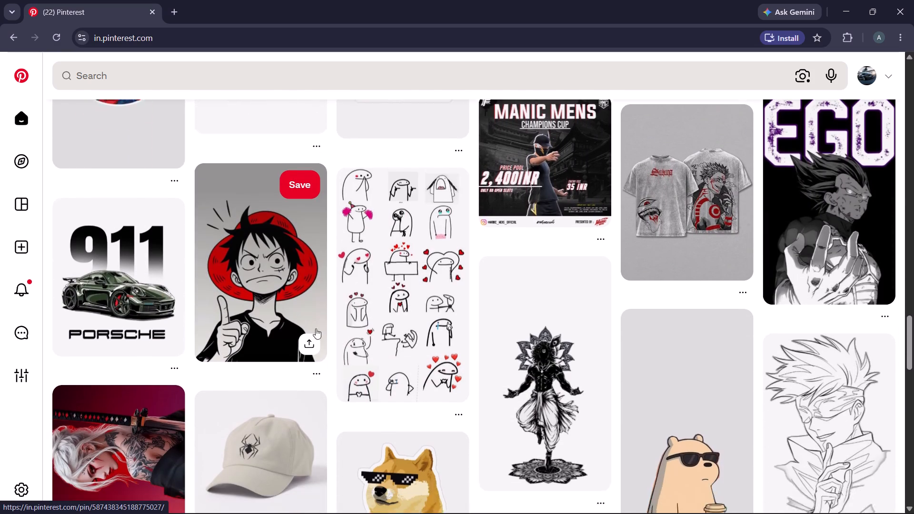
pyautogui.scroll(-2, 330, 327)
pyautogui.scroll(-2, 423, 338)
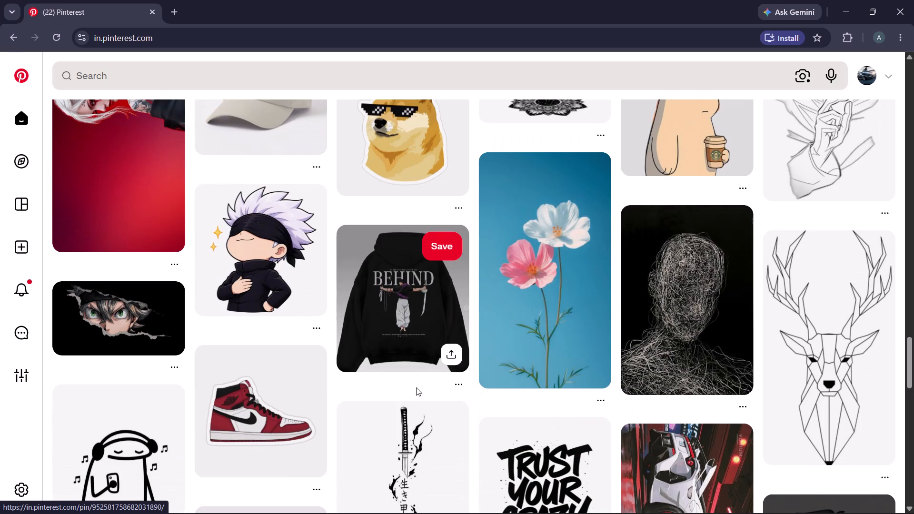
pyautogui.scroll(-2, 500, 382)
pyautogui.scroll(-1, 382, 378)
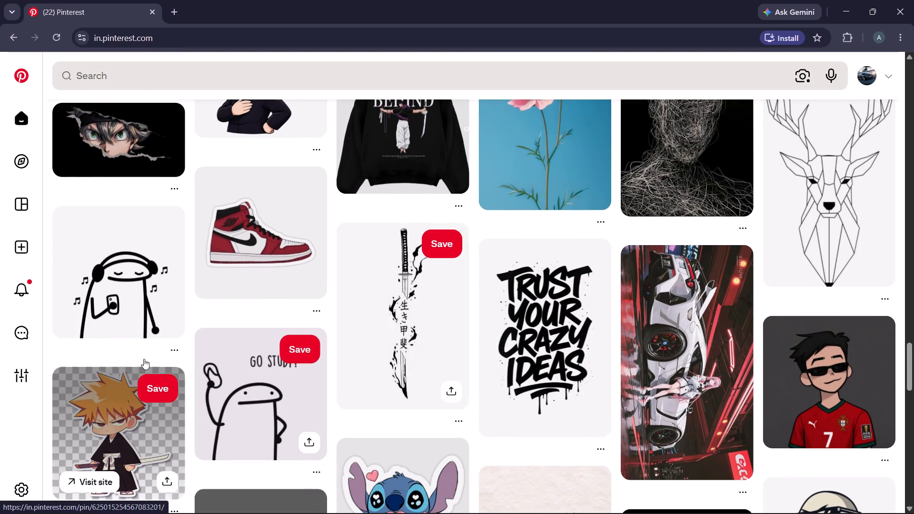
pyautogui.scroll(-2, 395, 337)
pyautogui.scroll(-1, 463, 329)
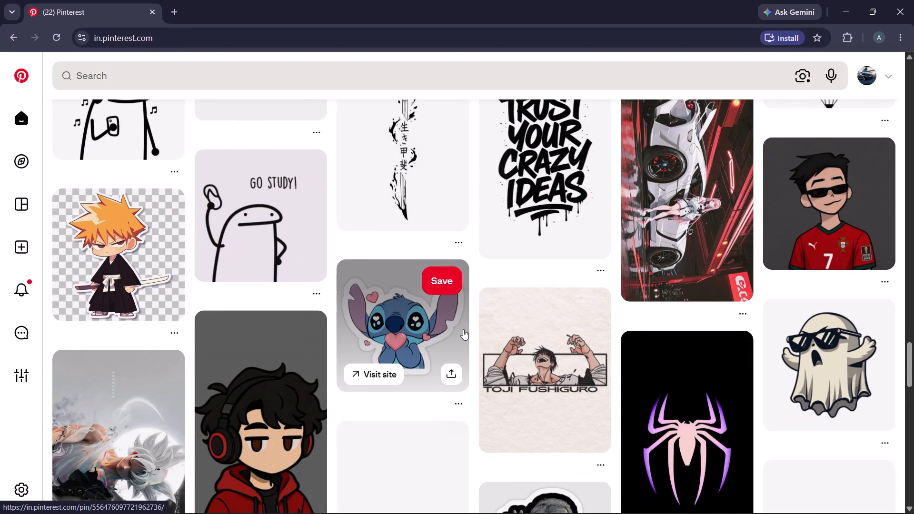
pyautogui.scroll(-1, 456, 339)
pyautogui.scroll(-9, 887, 306)
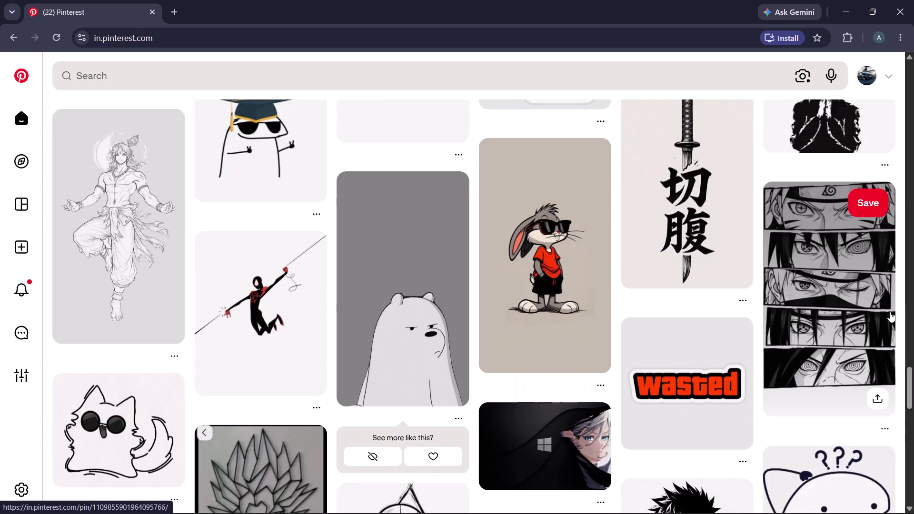
pyautogui.scroll(-2, 288, 270)
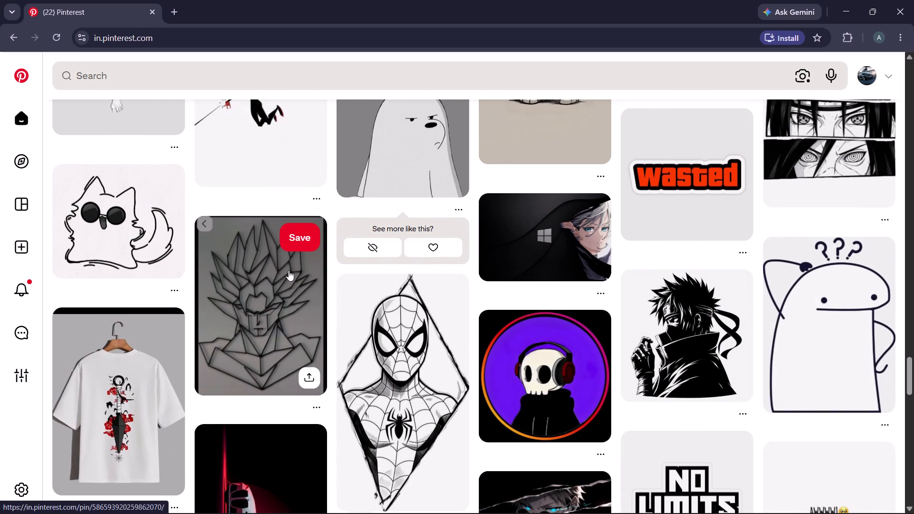
pyautogui.scroll(-1, 288, 270)
pyautogui.scroll(-2, 648, 345)
pyautogui.scroll(-1, 447, 366)
pyautogui.scroll(3, 913, 334)
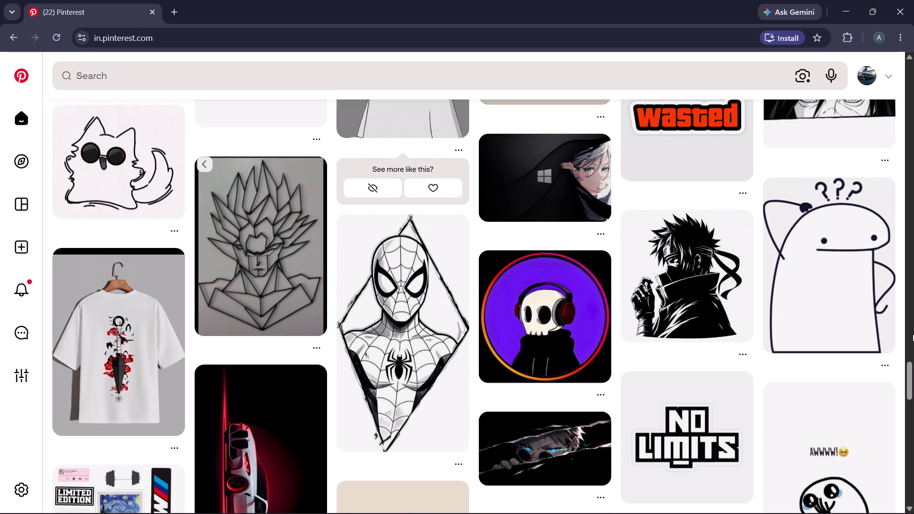
# Continue looking through the Pinterest home feed for T-shirt print ideas such as anime line art, Spider-Man, doodle and slogan designs.
pyautogui.scroll(-7, 913, 334)
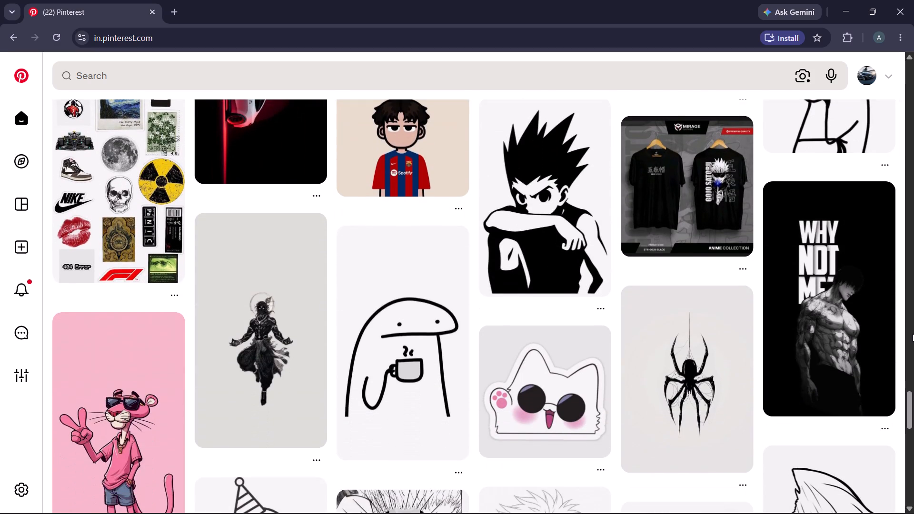
pyautogui.scroll(-4, 913, 334)
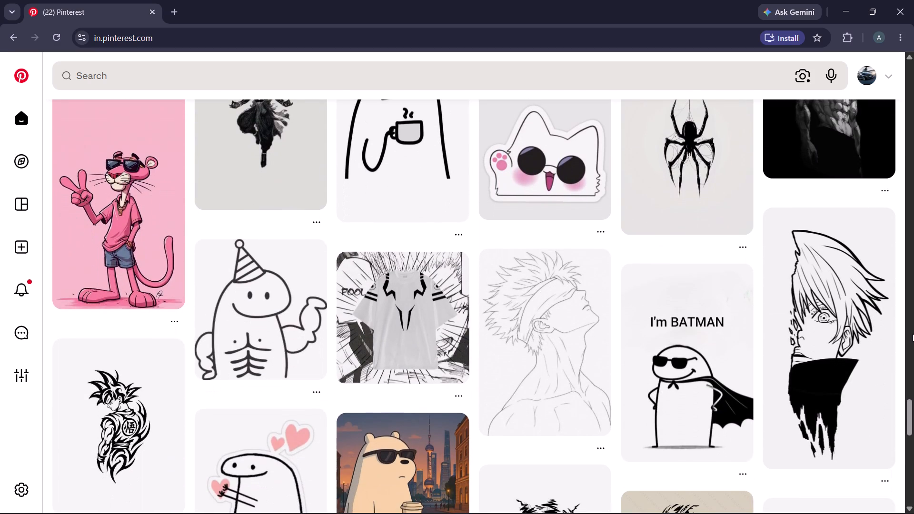
pyautogui.scroll(1, 913, 334)
pyautogui.scroll(-5, 913, 334)
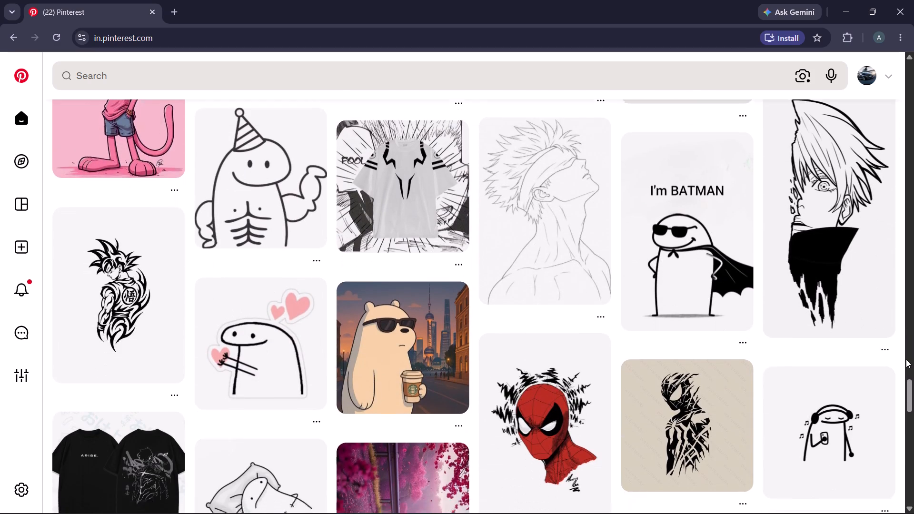
pyautogui.scroll(-2, 906, 359)
pyautogui.scroll(1, 905, 358)
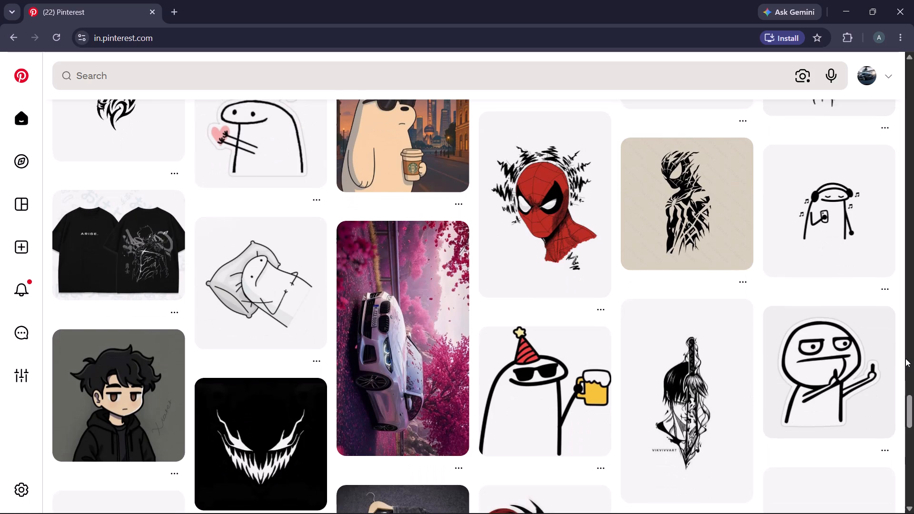
pyautogui.scroll(-3, 905, 358)
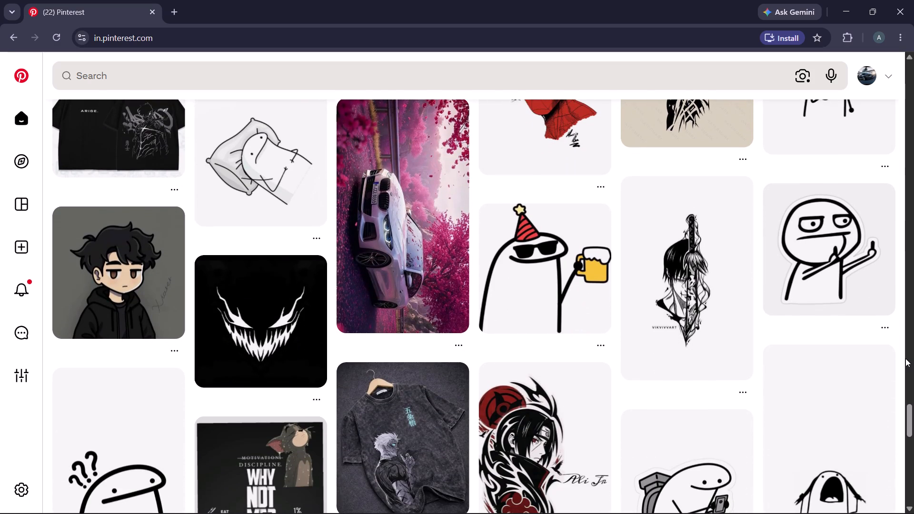
pyautogui.scroll(-4, 905, 358)
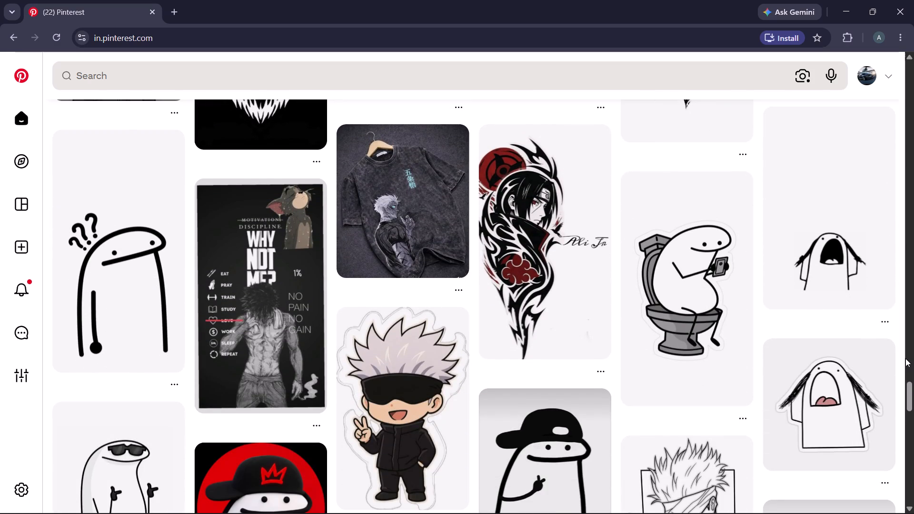
pyautogui.scroll(-4, 905, 358)
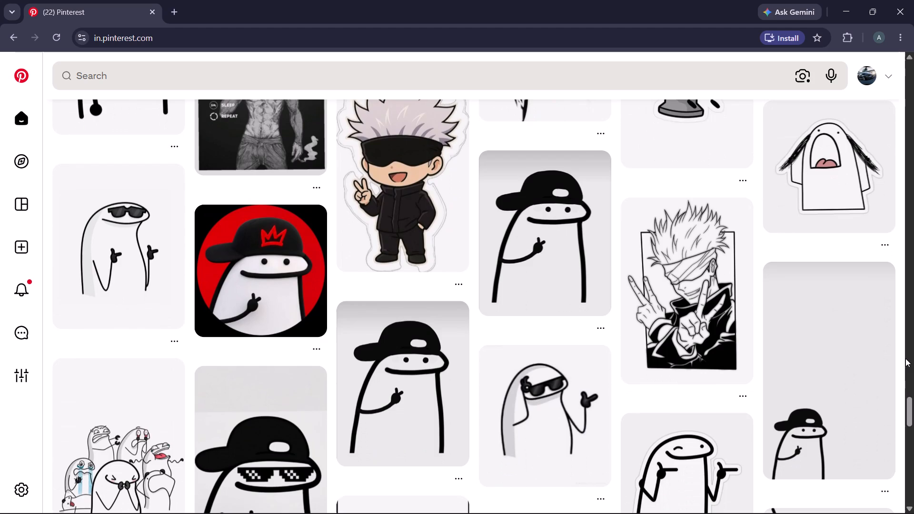
pyautogui.scroll(-7, 905, 358)
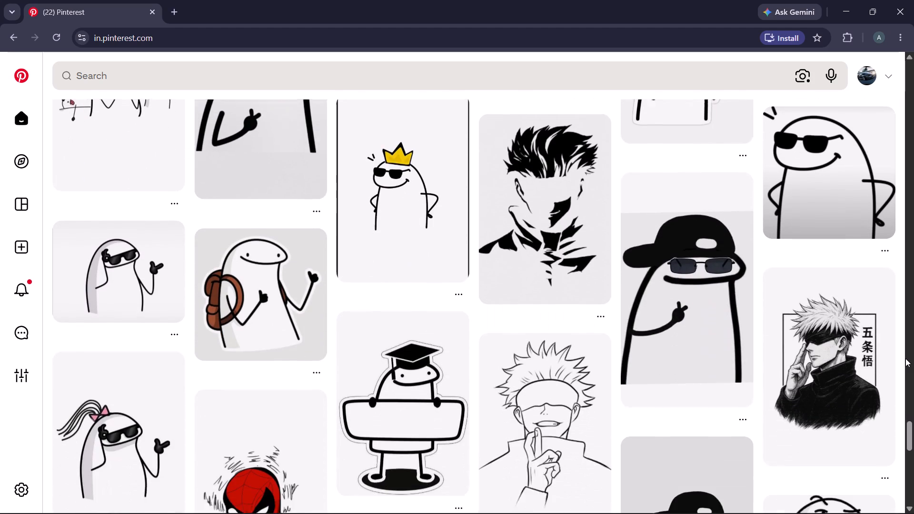
pyautogui.scroll(-2, 905, 358)
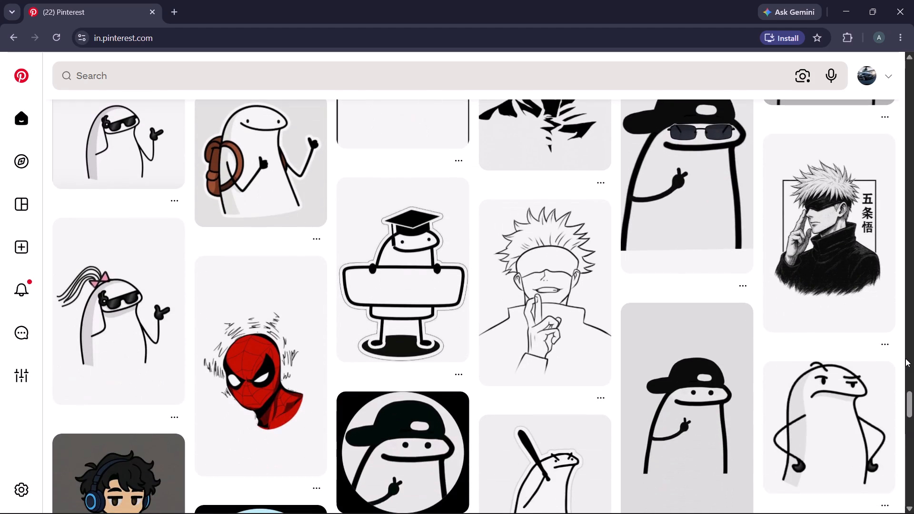
pyautogui.scroll(-5, 905, 358)
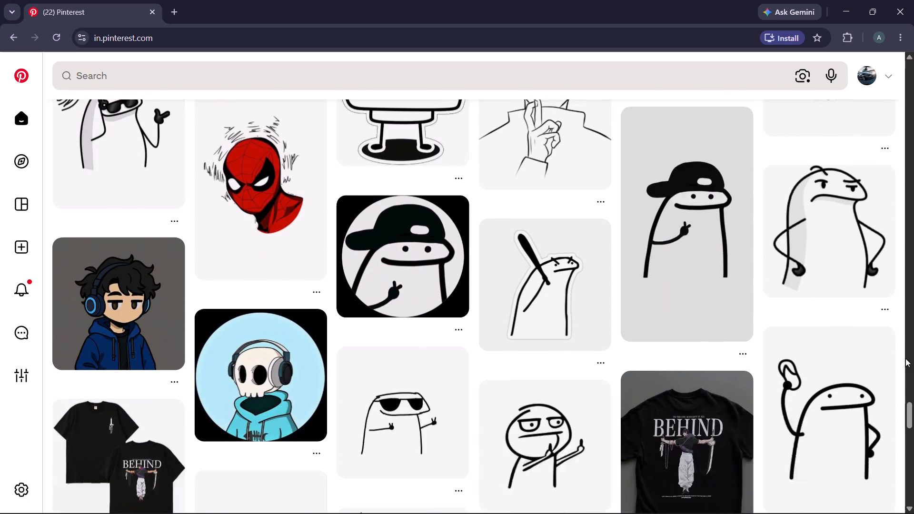
pyautogui.scroll(-6, 905, 358)
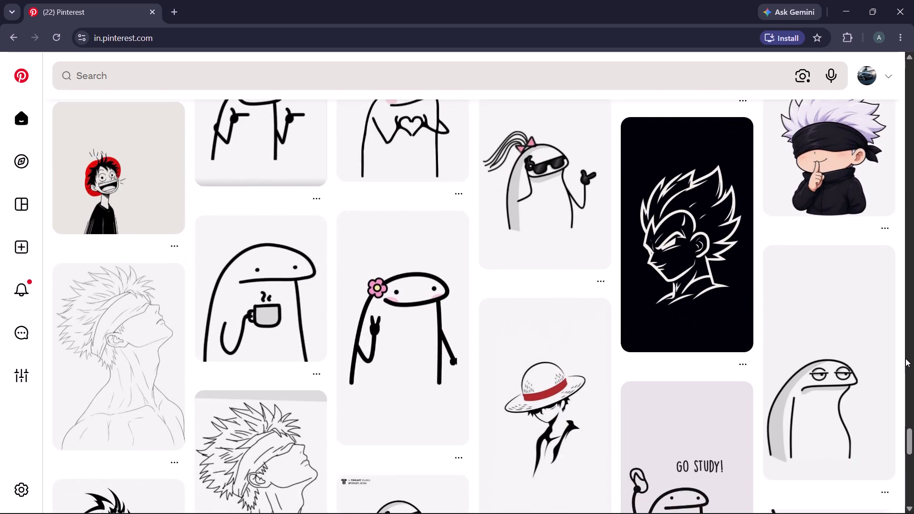
pyautogui.scroll(-3, 905, 358)
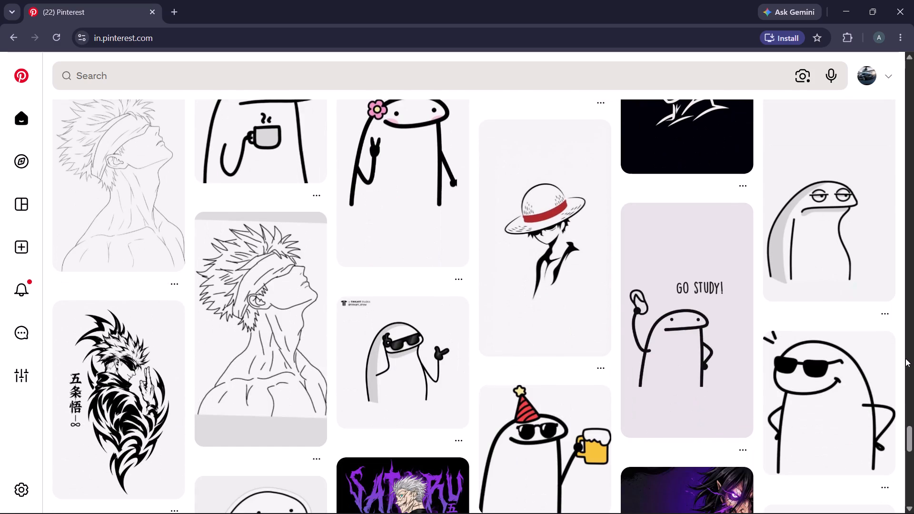
pyautogui.scroll(2, 905, 358)
pyautogui.scroll(-2, 905, 358)
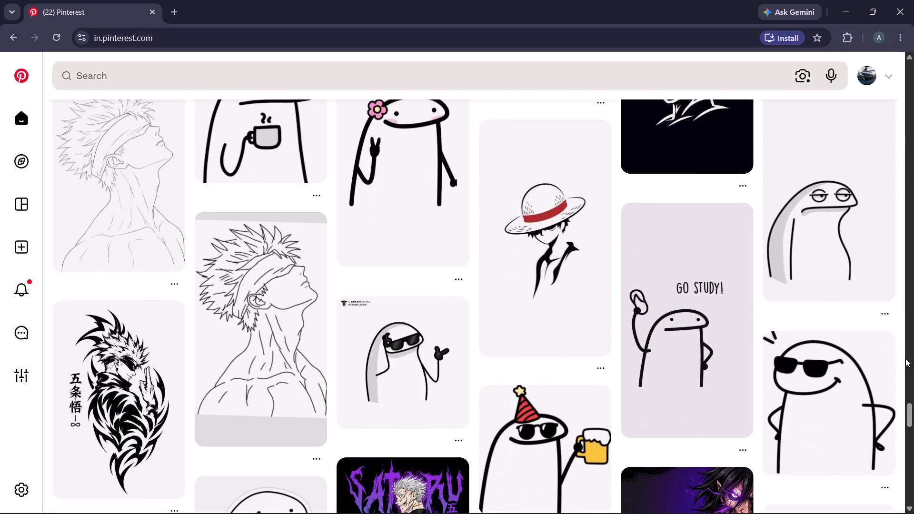
pyautogui.scroll(-2, 905, 358)
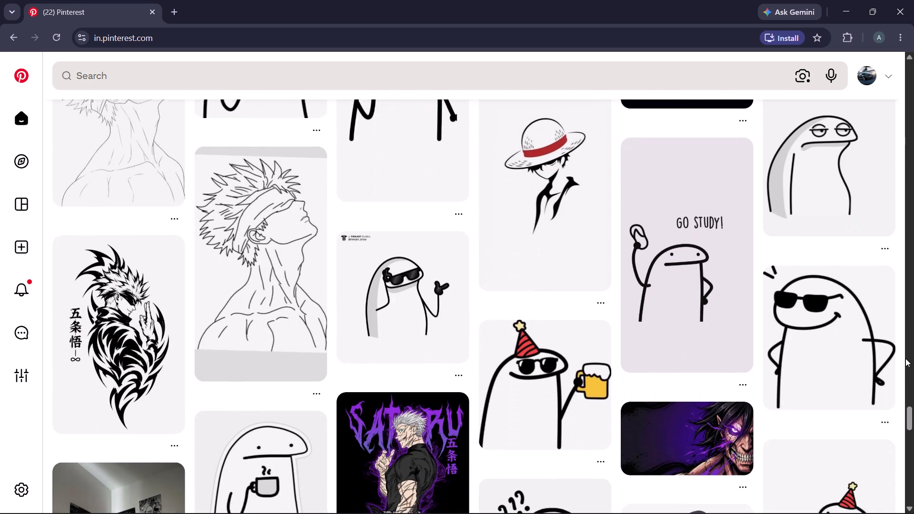
pyautogui.scroll(-5, 905, 358)
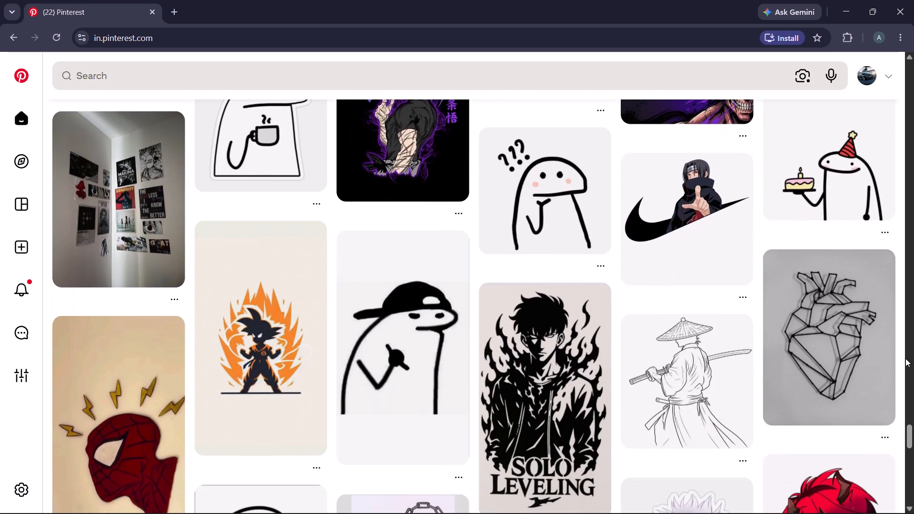
pyautogui.scroll(-4, 905, 358)
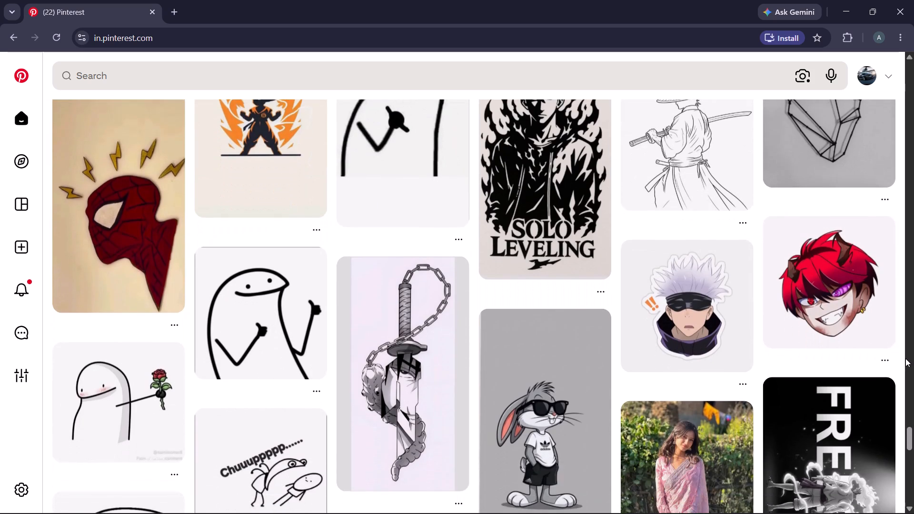
pyautogui.scroll(-12, 905, 358)
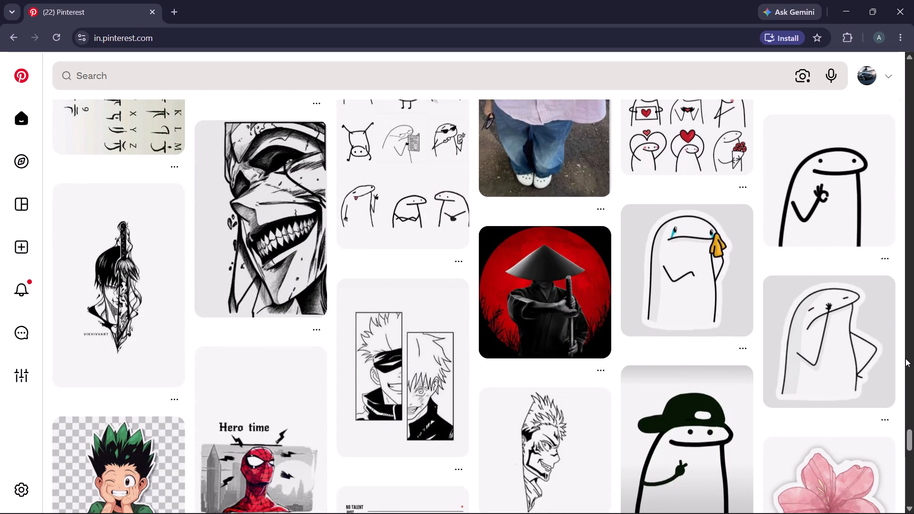
pyautogui.scroll(-2, 905, 358)
pyautogui.scroll(3, 905, 358)
pyautogui.scroll(-3, 906, 359)
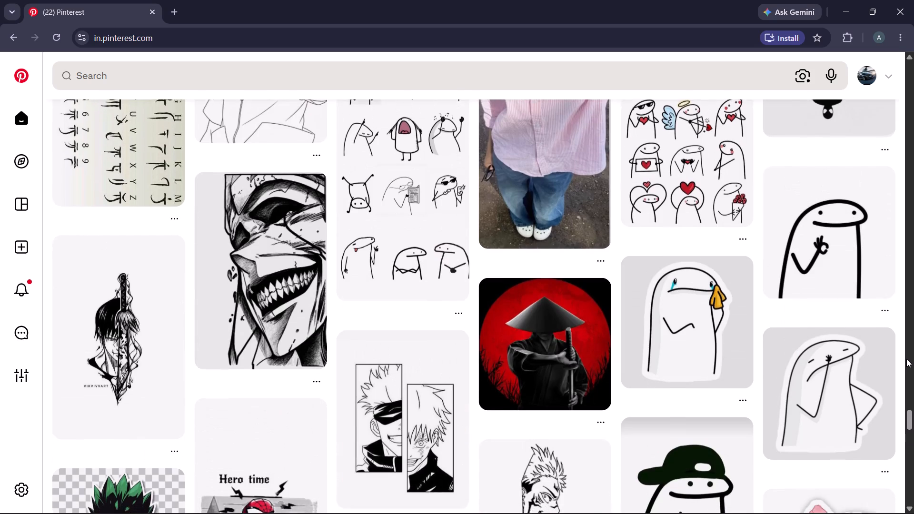
pyautogui.scroll(-2, 906, 359)
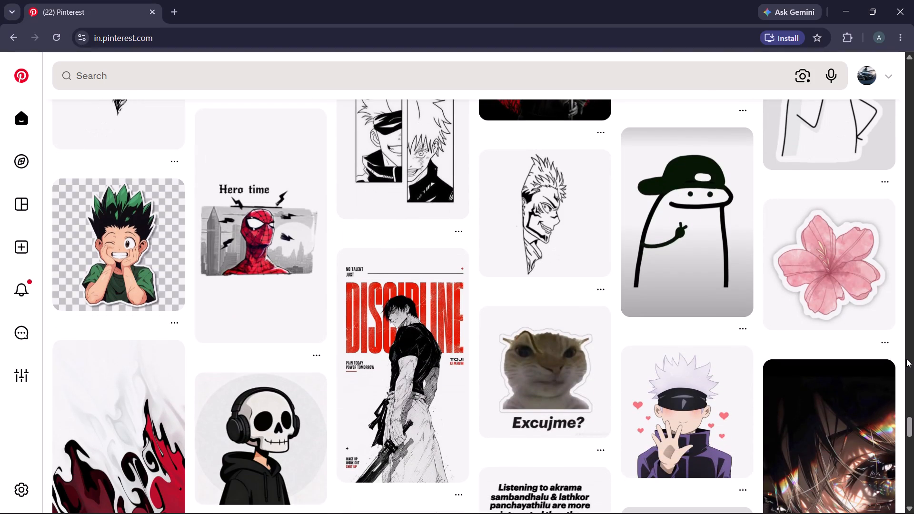
pyautogui.scroll(-8, 906, 359)
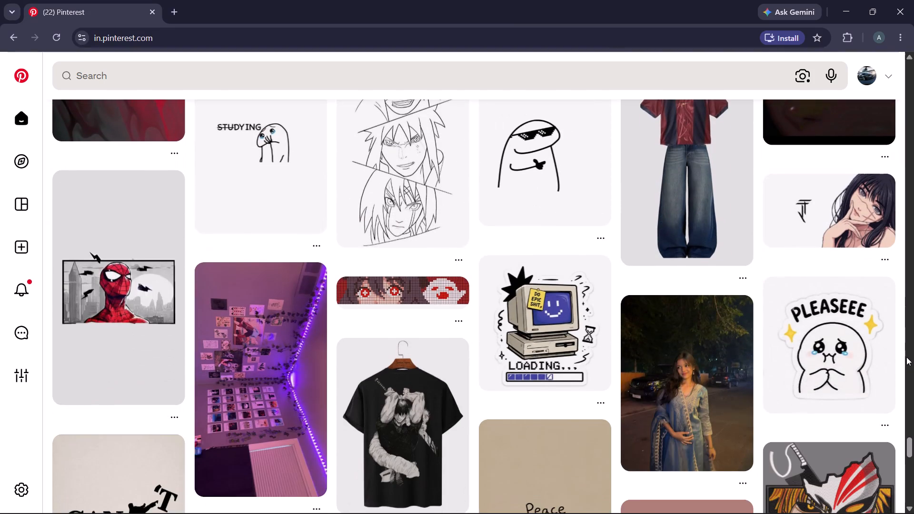
pyautogui.scroll(-6, 906, 357)
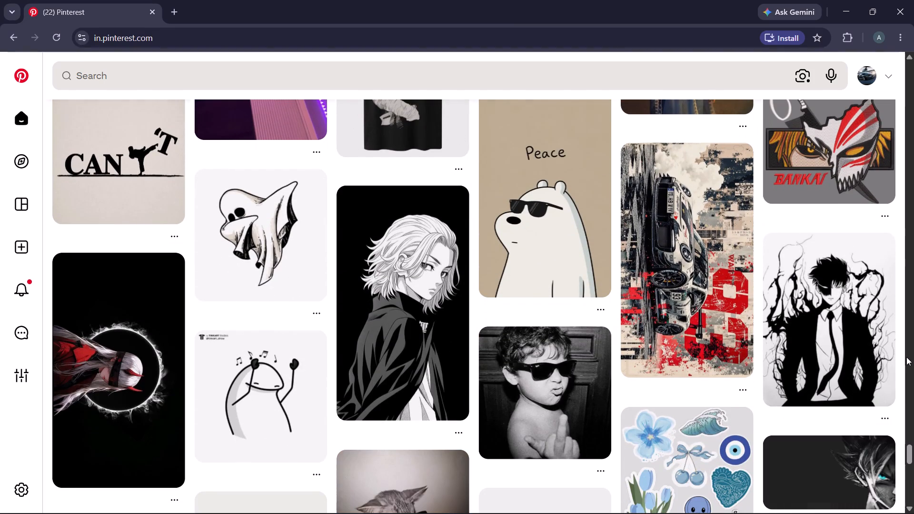
pyautogui.scroll(-2, 907, 357)
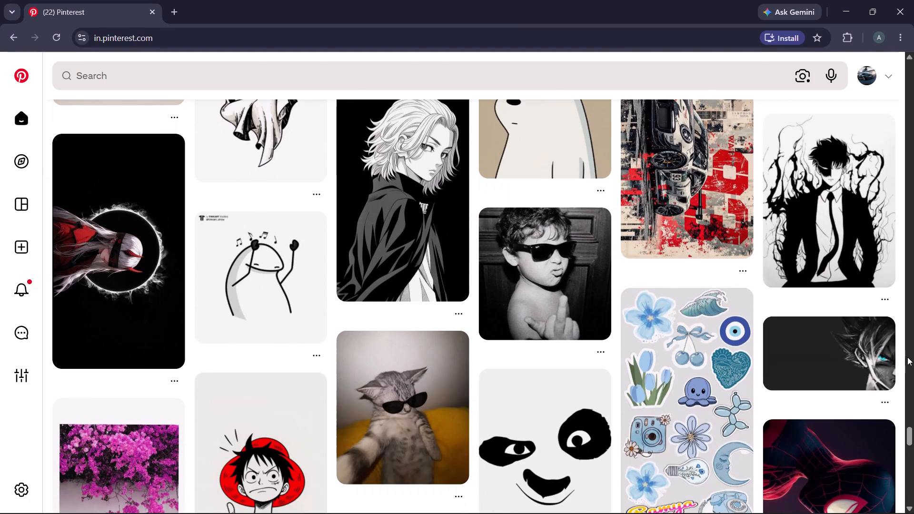
pyautogui.scroll(-9, 907, 357)
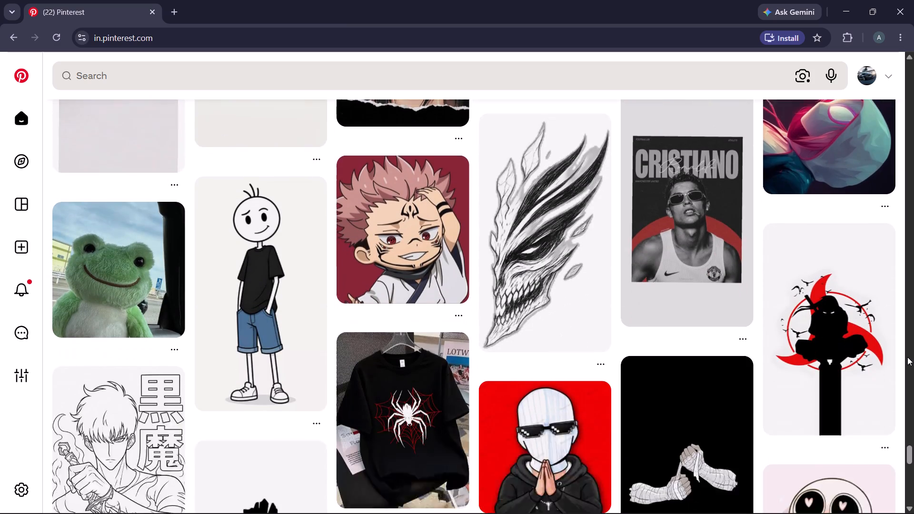
pyautogui.scroll(-8, 907, 357)
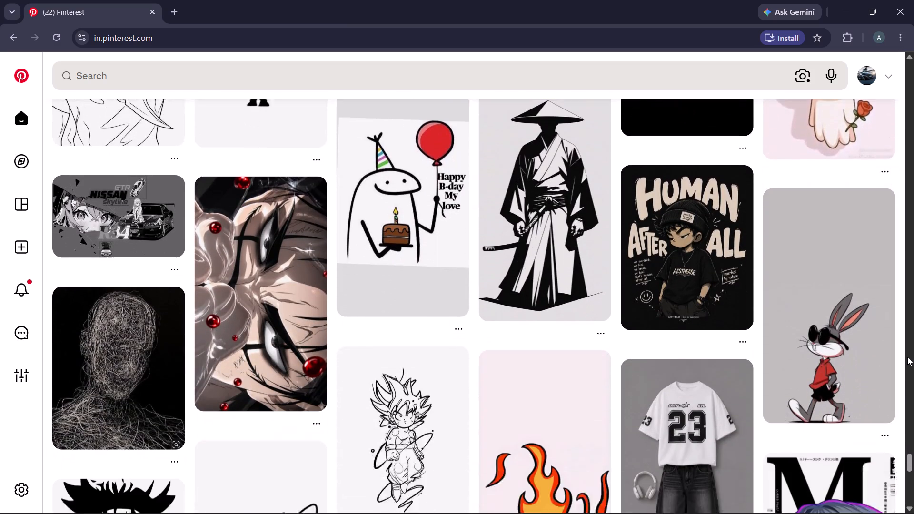
pyautogui.scroll(3, 907, 357)
pyautogui.scroll(-4, 907, 357)
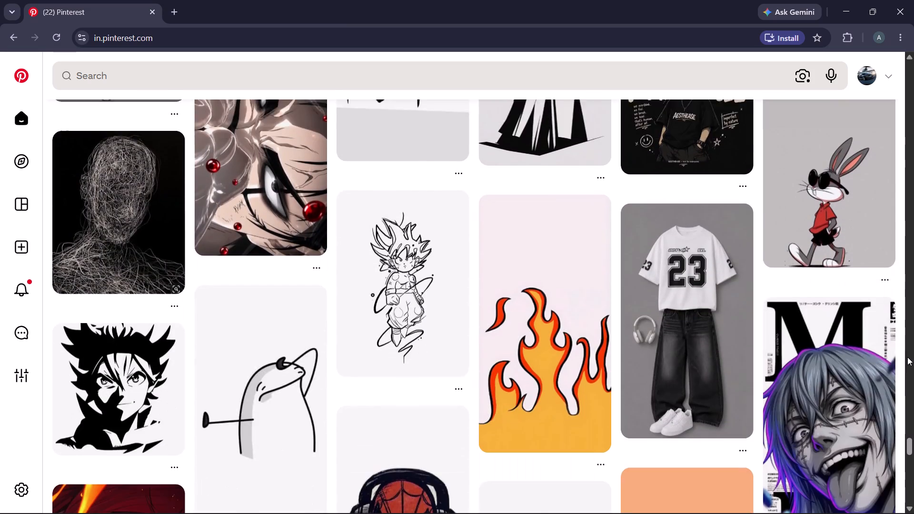
pyautogui.scroll(-3, 907, 357)
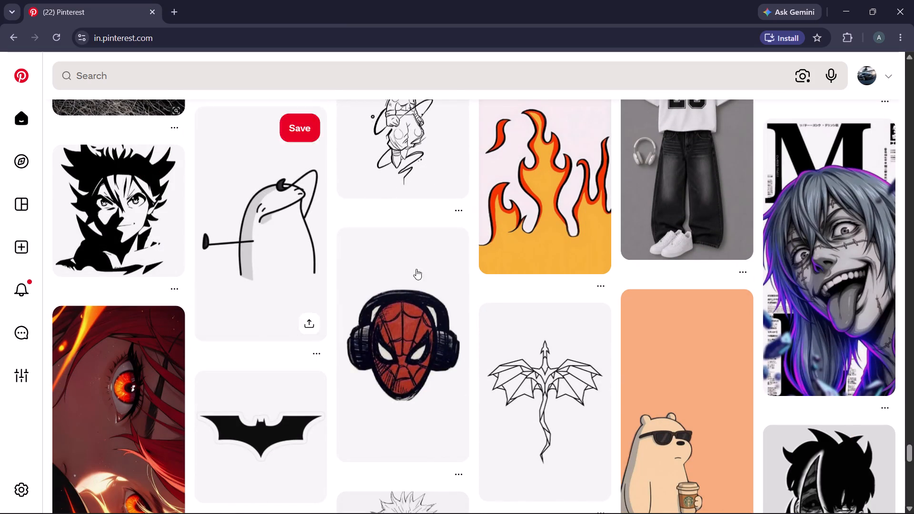
# Open the black-and-white Asta Black Clover drawing pin and examine the related anime artwork for similar print designs.
pyautogui.click(103, 227)
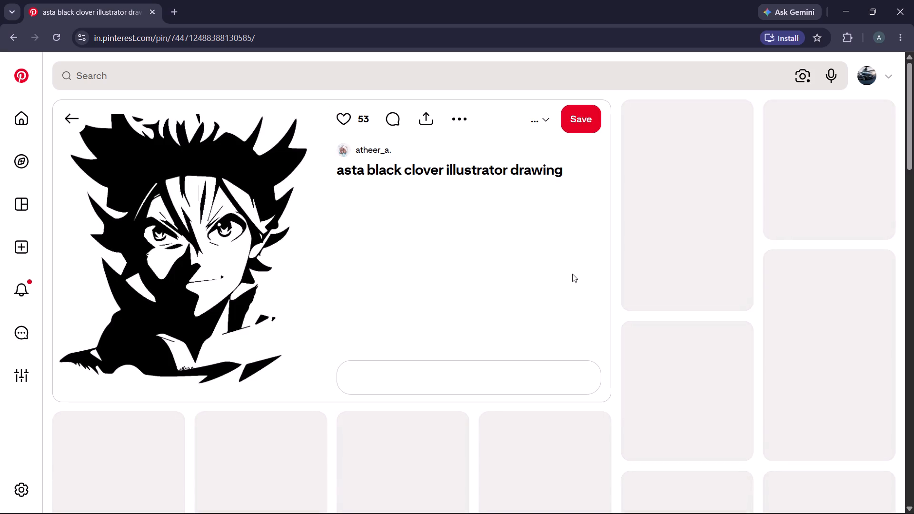
pyautogui.scroll(-3, 576, 272)
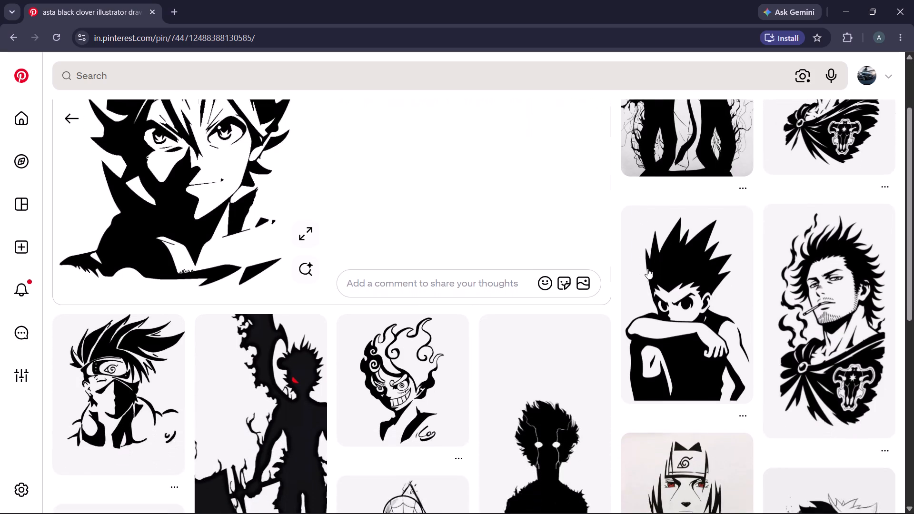
pyautogui.scroll(-3, 647, 268)
pyautogui.scroll(3, 329, 295)
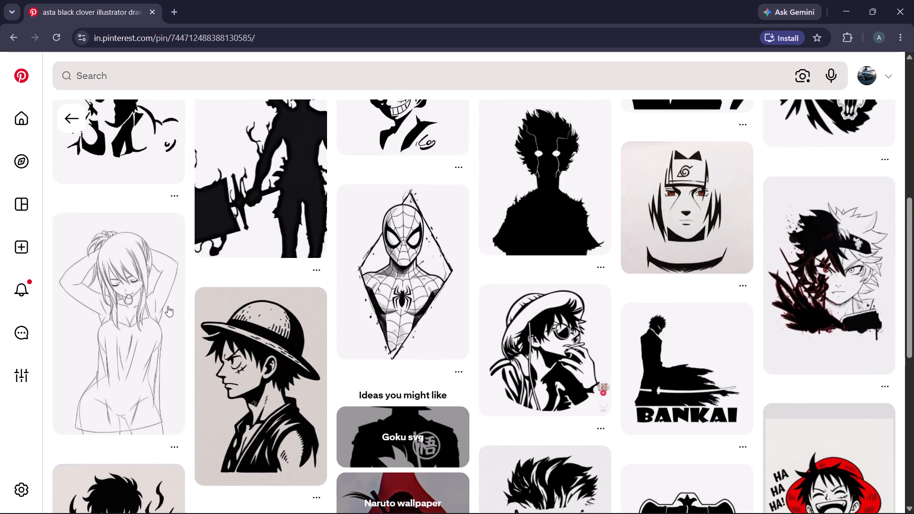
pyautogui.scroll(2, 164, 283)
pyautogui.hscroll(-1, 203, 263)
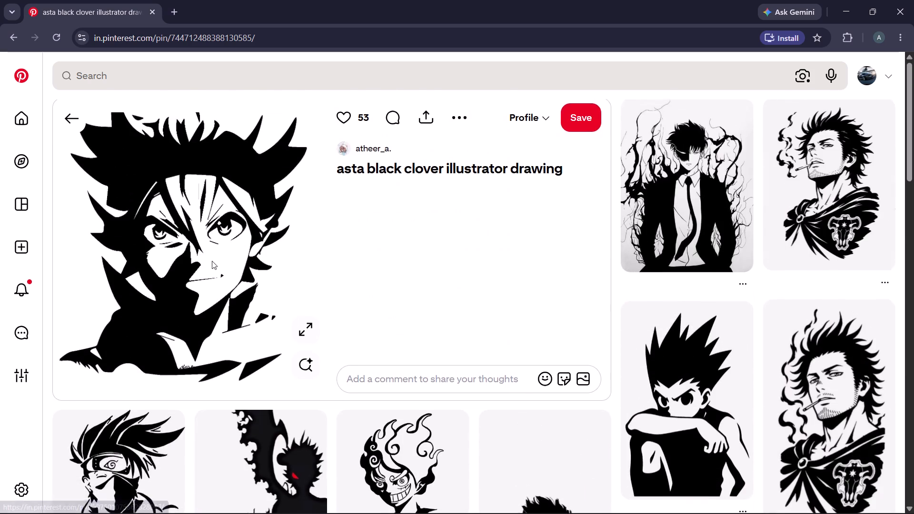
pyautogui.hscroll(-1, 212, 261)
pyautogui.scroll(2, 272, 265)
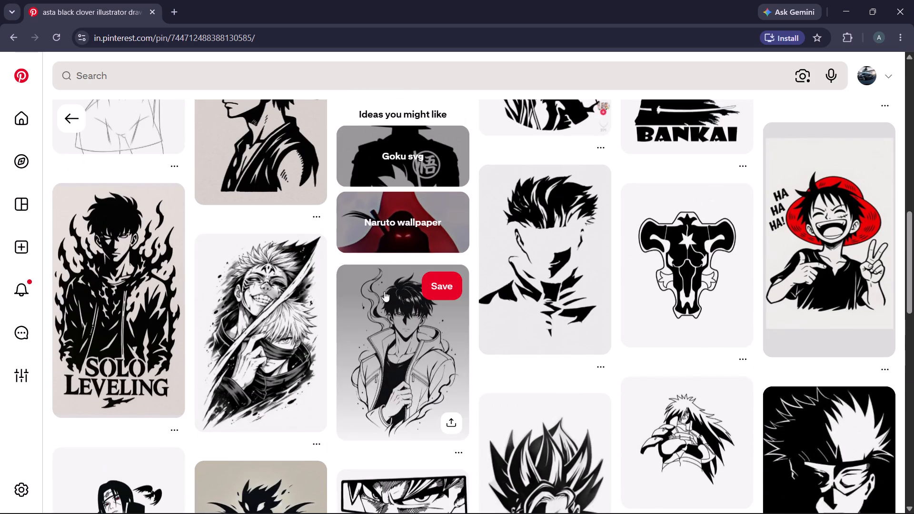
pyautogui.scroll(12, 245, 281)
pyautogui.scroll(-1, 252, 290)
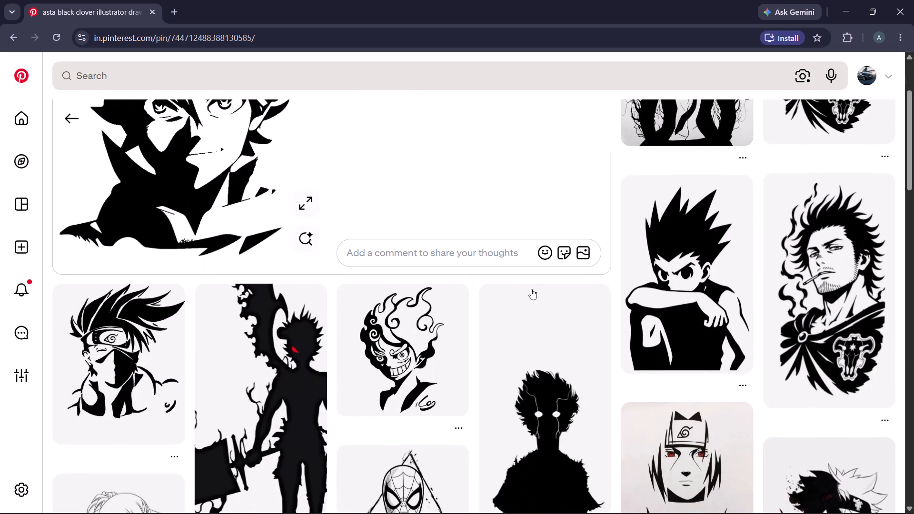
pyautogui.scroll(-1, 531, 289)
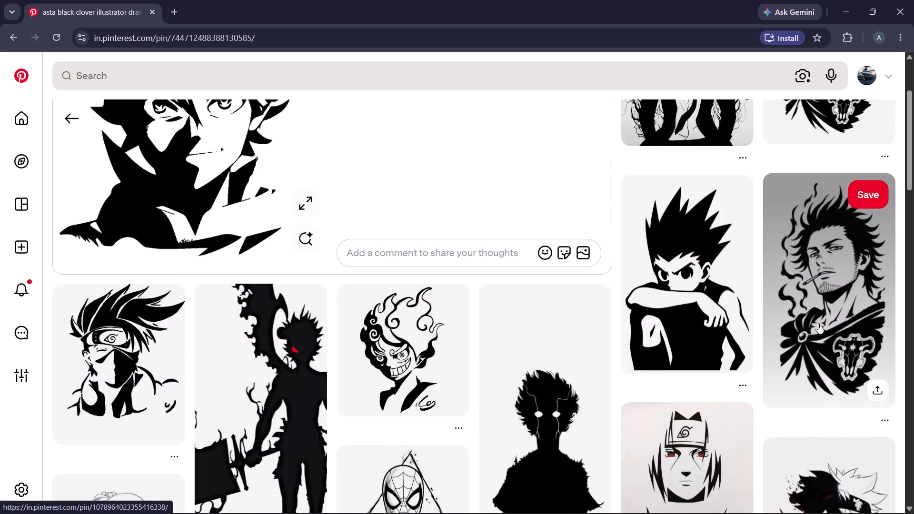
pyautogui.scroll(6, 818, 323)
pyautogui.scroll(-3, 707, 226)
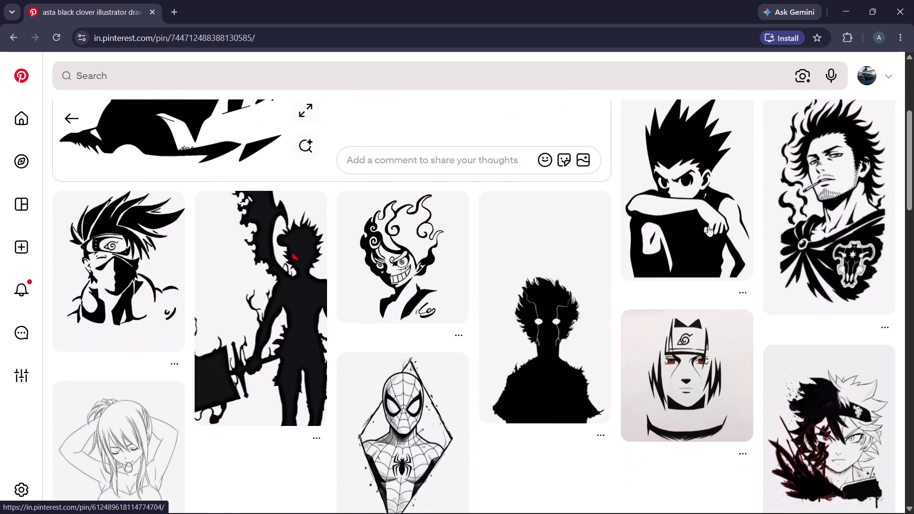
pyautogui.scroll(-3, 717, 408)
pyautogui.scroll(-1, 821, 314)
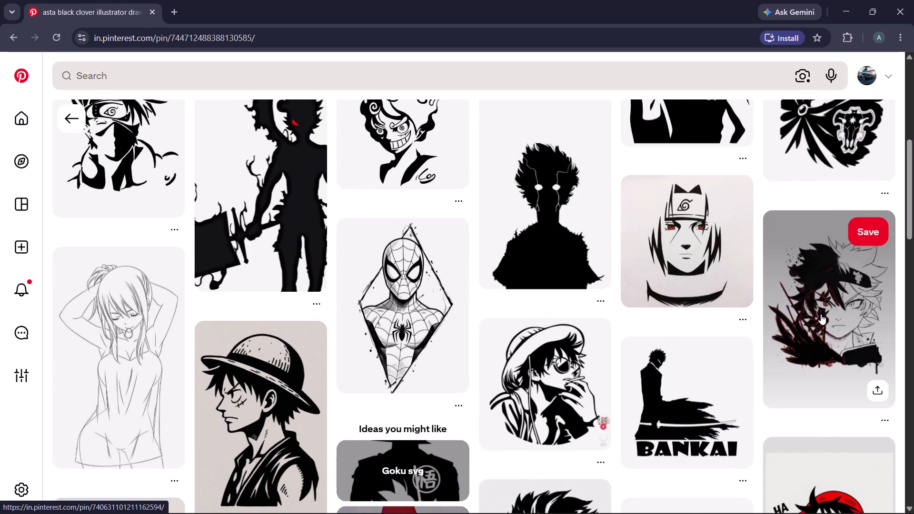
# Open the related pin of Asta's face split into a black-red half and a white line-art half.
pyautogui.scroll(-1, 821, 314)
pyautogui.scroll(11, 825, 310)
pyautogui.scroll(-2, 825, 310)
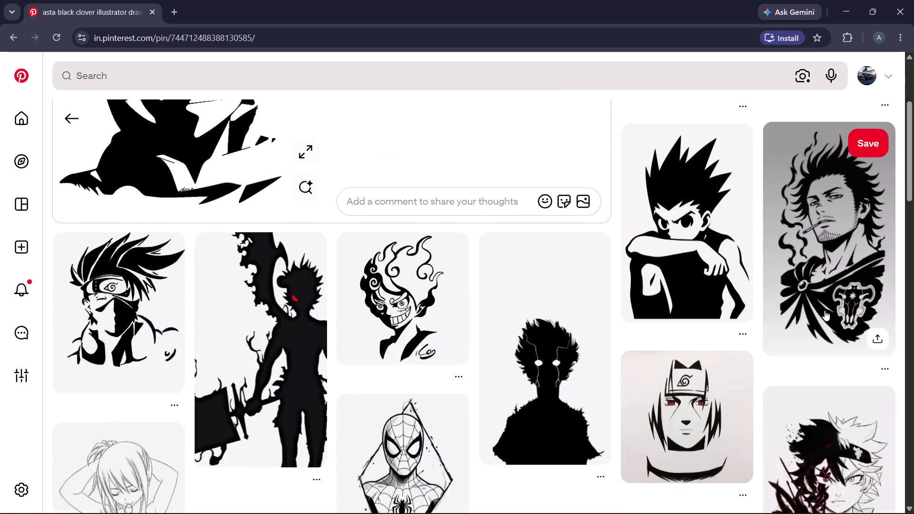
pyautogui.scroll(-3, 825, 310)
pyautogui.click(815, 224)
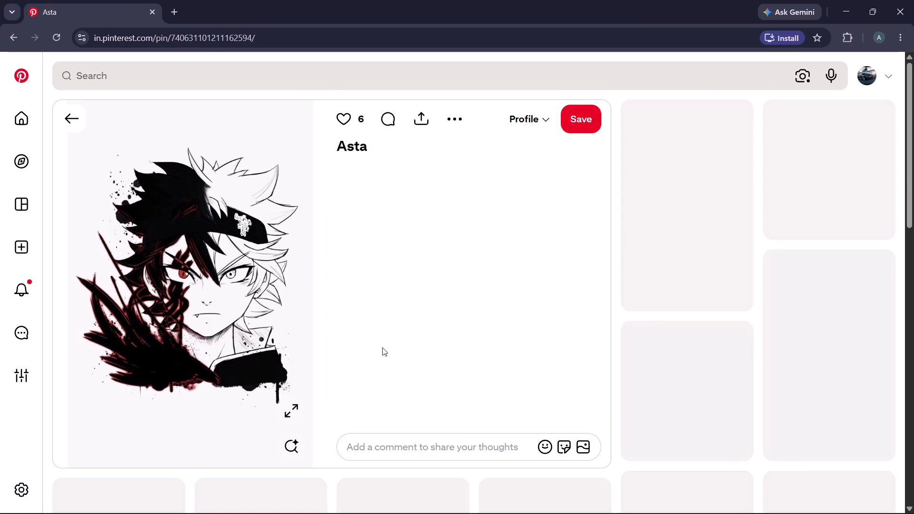
pyautogui.rightClick(228, 242)
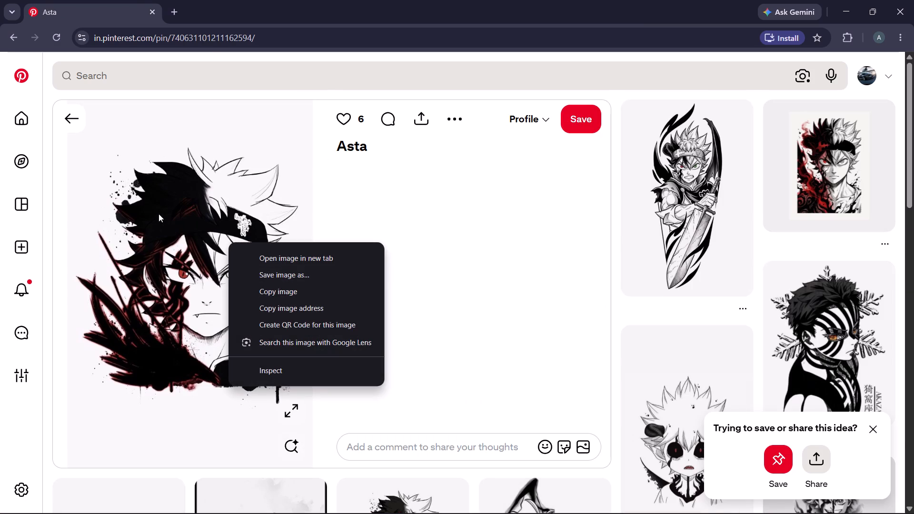
pyautogui.click(445, 219)
# Examine the related artwork under the split-face Asta pin for anime, sword and Black Clover designs suitable for T-shirt prints.
pyautogui.scroll(-1, 446, 219)
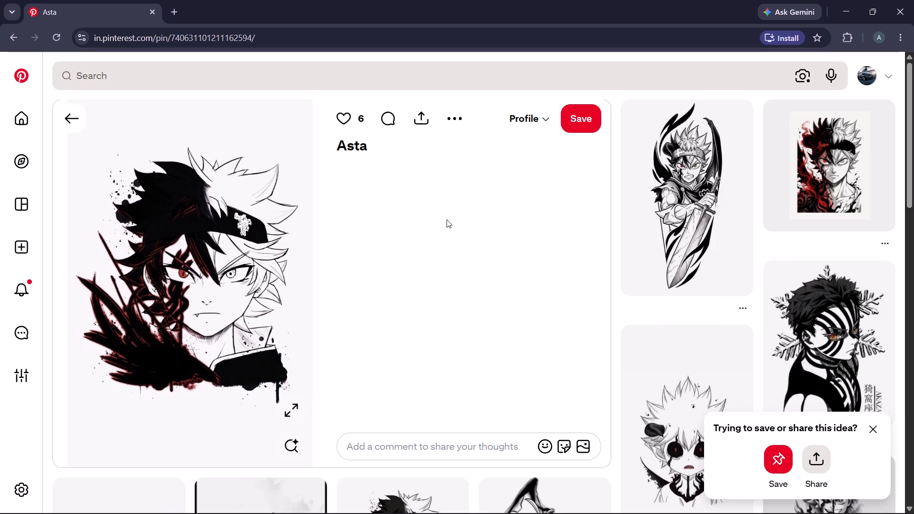
pyautogui.scroll(-2, 447, 219)
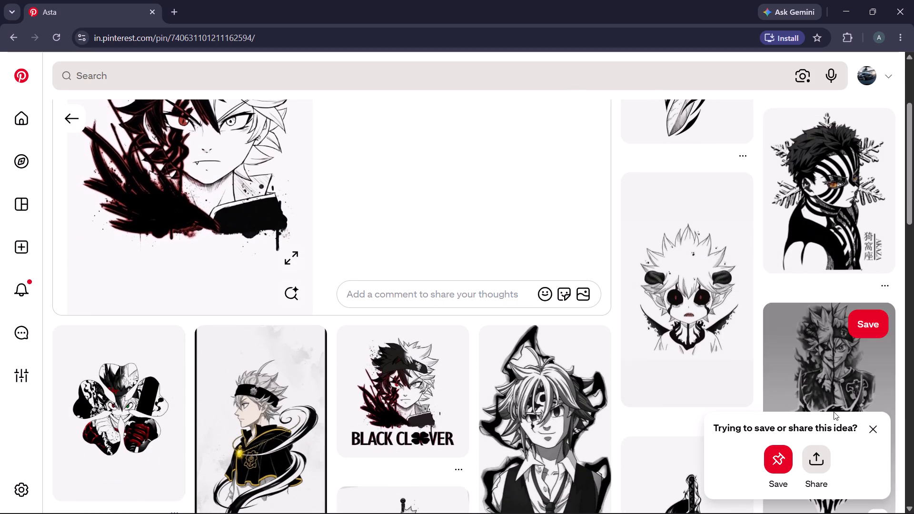
pyautogui.scroll(-1, 847, 446)
pyautogui.click(875, 427)
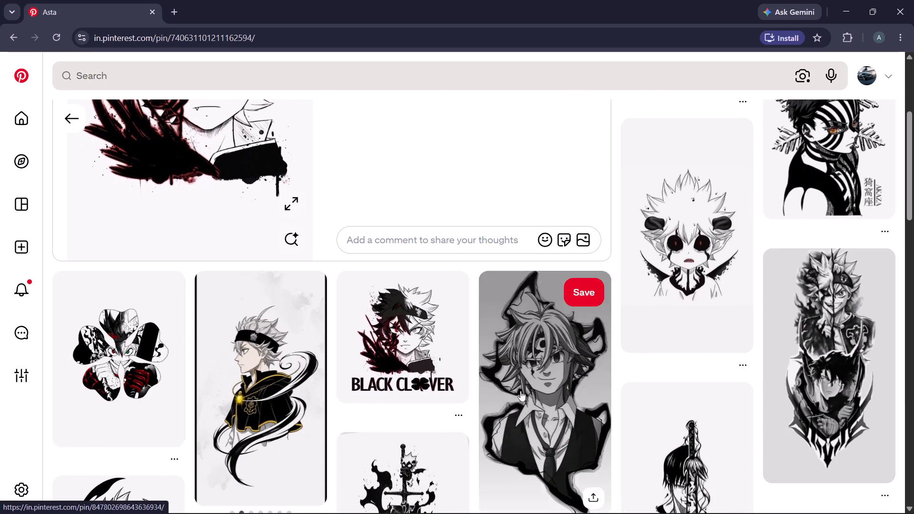
pyautogui.scroll(-4, 358, 380)
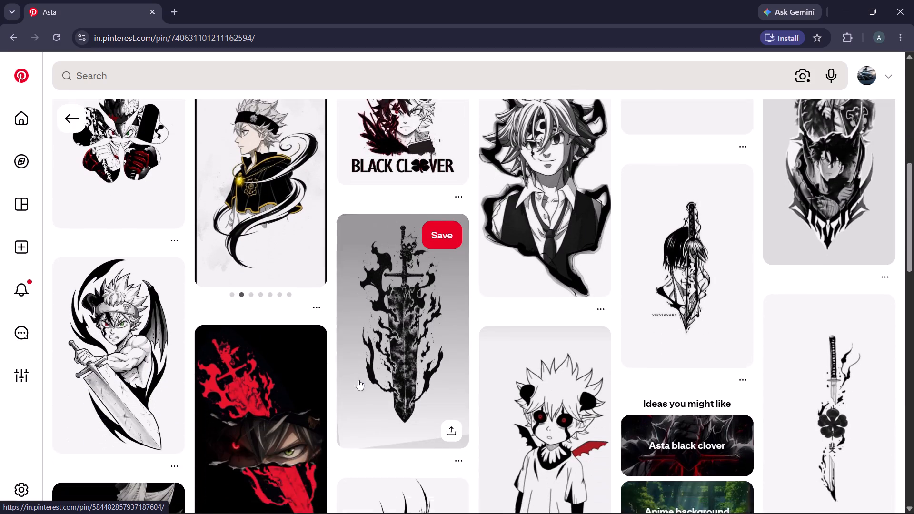
pyautogui.scroll(-2, 358, 380)
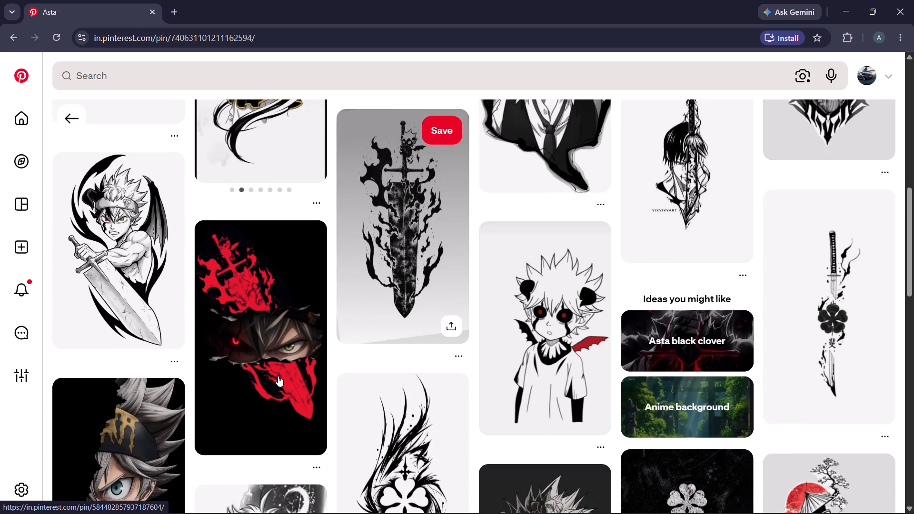
pyautogui.scroll(-1, 278, 376)
pyautogui.scroll(-3, 513, 376)
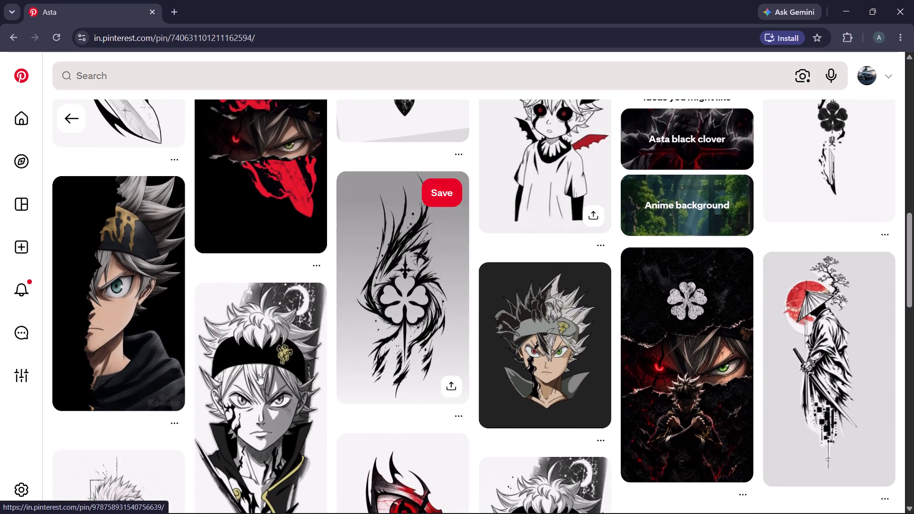
pyautogui.scroll(-3, 230, 373)
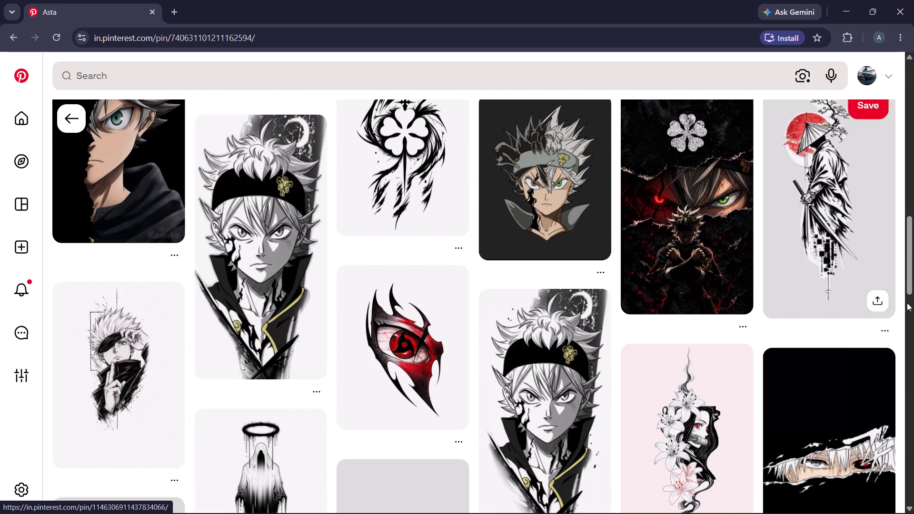
pyautogui.scroll(-5, 911, 309)
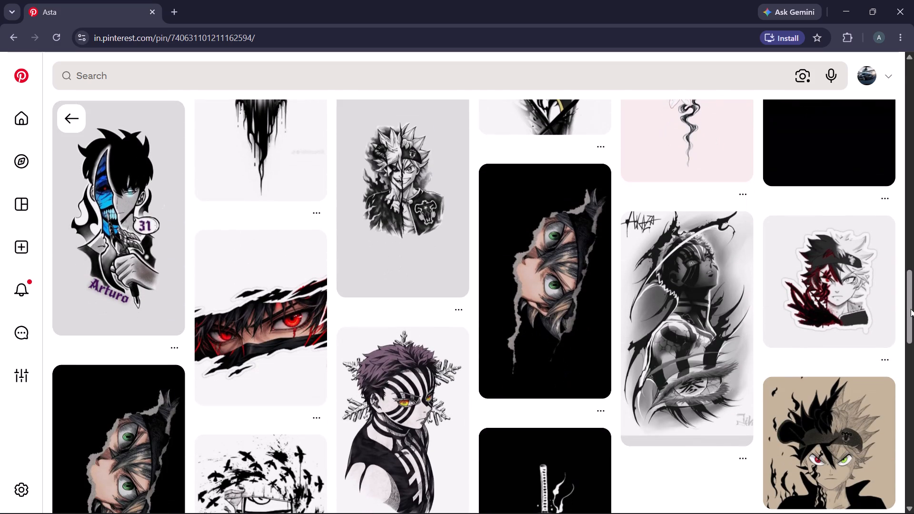
pyautogui.scroll(-1, 911, 309)
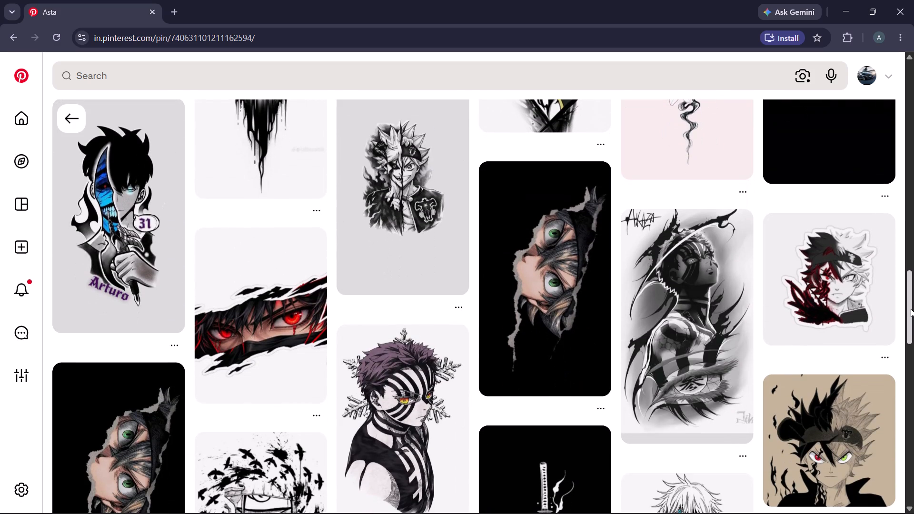
pyautogui.scroll(-4, 913, 304)
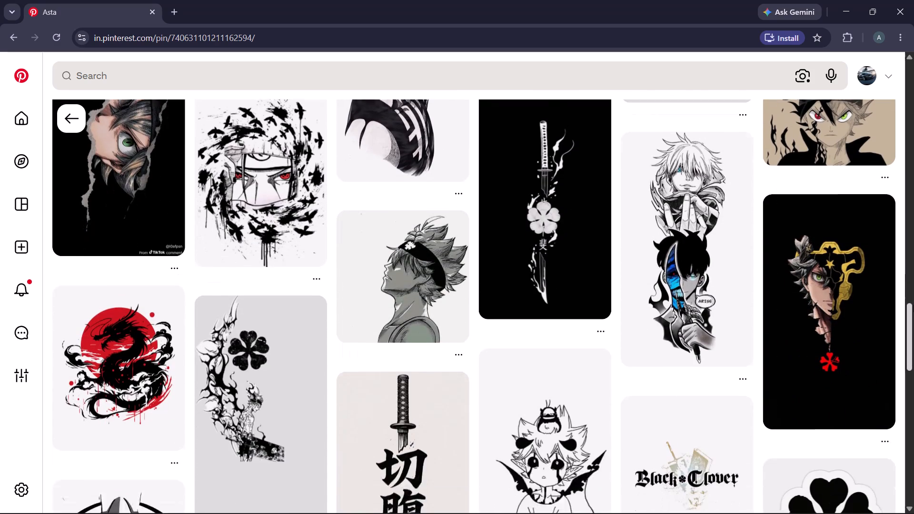
pyautogui.scroll(-1, 913, 304)
pyautogui.scroll(12, 913, 304)
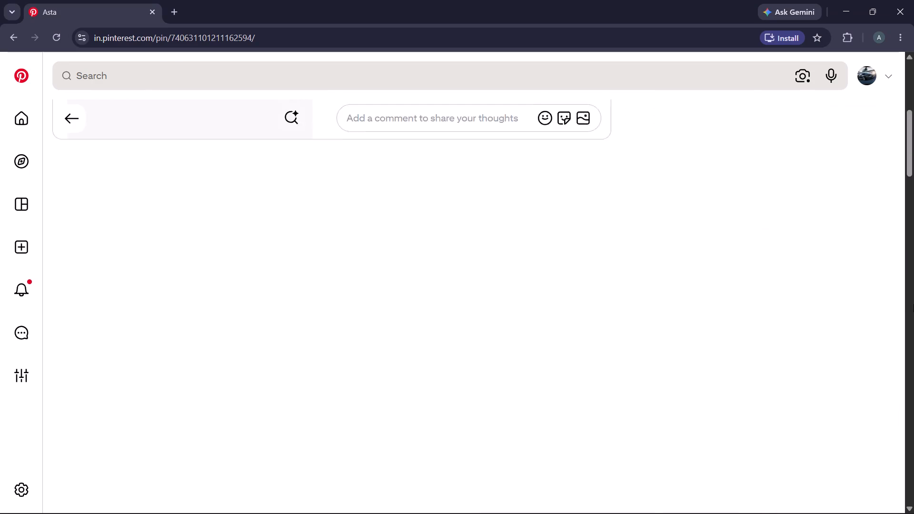
pyautogui.scroll(-1, 913, 304)
pyautogui.scroll(5, 913, 304)
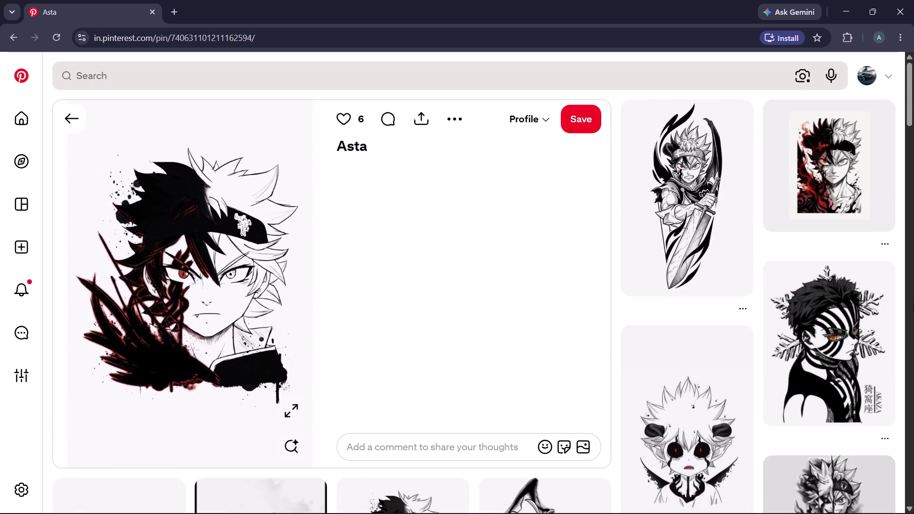
pyautogui.scroll(-1, 881, 346)
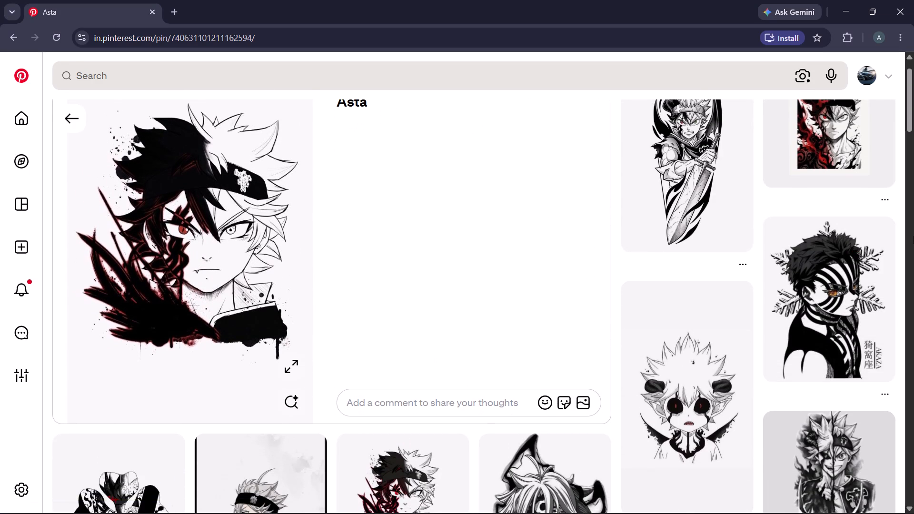
pyautogui.scroll(8, 913, 236)
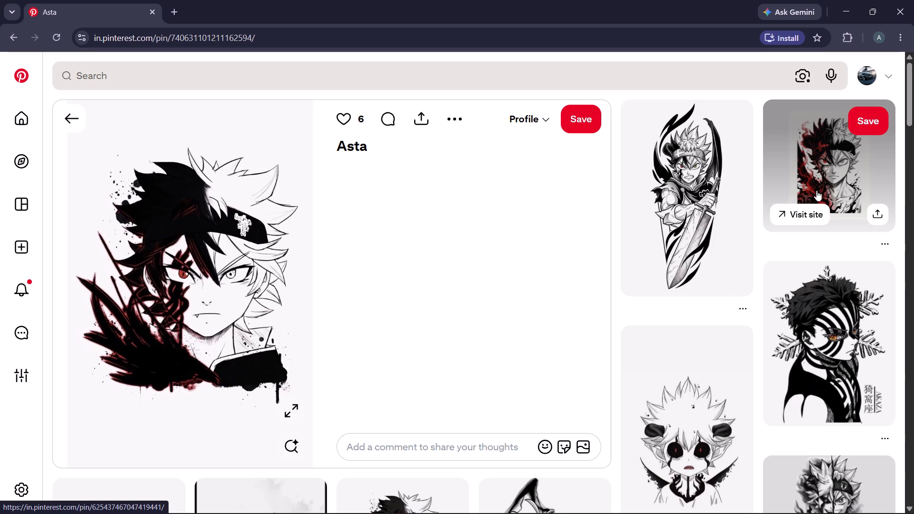
# Open the related Redbubble pin of the red, black and white Asta portrait and look through its similar designs.
pyautogui.click(838, 178)
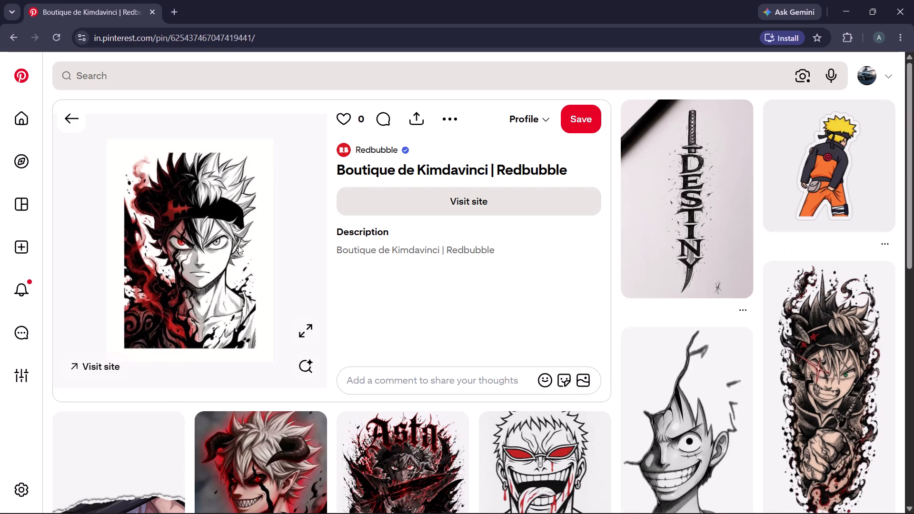
pyautogui.scroll(-5, 201, 246)
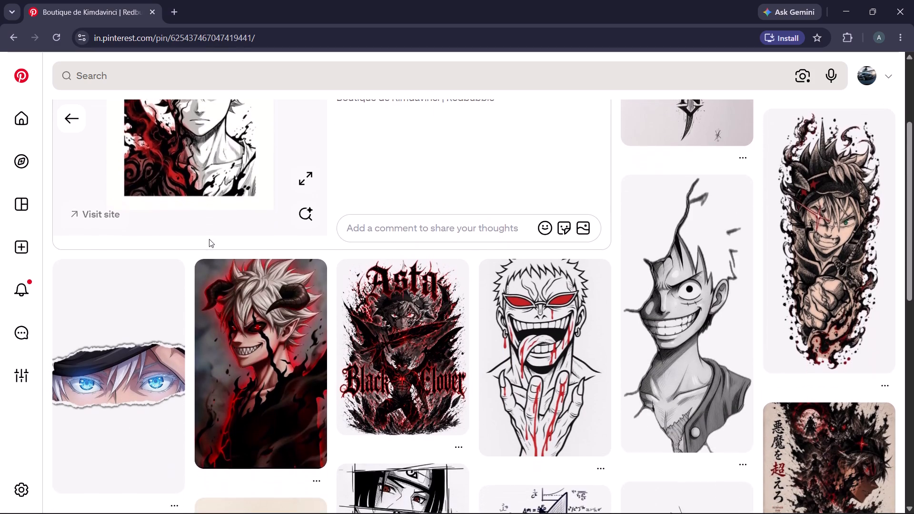
pyautogui.scroll(-6, 209, 239)
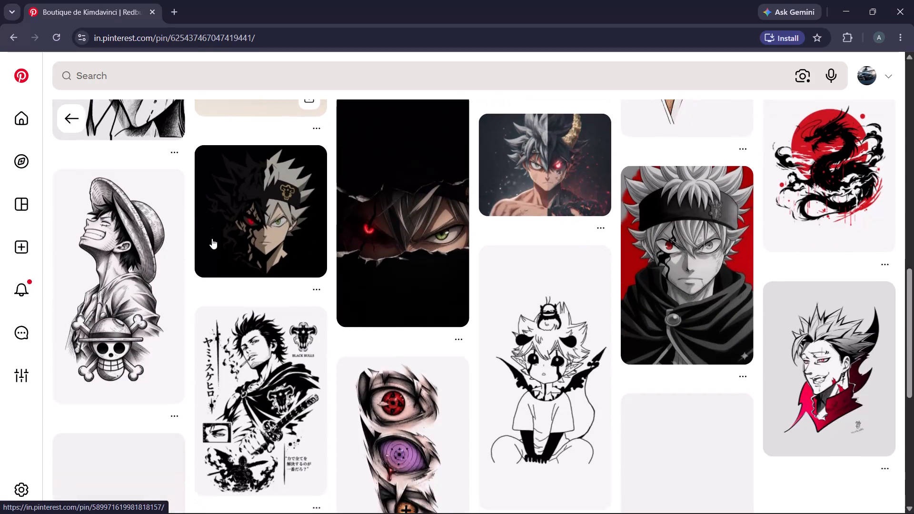
pyautogui.scroll(-1, 212, 238)
pyautogui.scroll(15, 212, 238)
# Save the Redbubble Asta portrait to the New Volume (F:) drive as a JPEG image named Asta.
pyautogui.rightClick(190, 222)
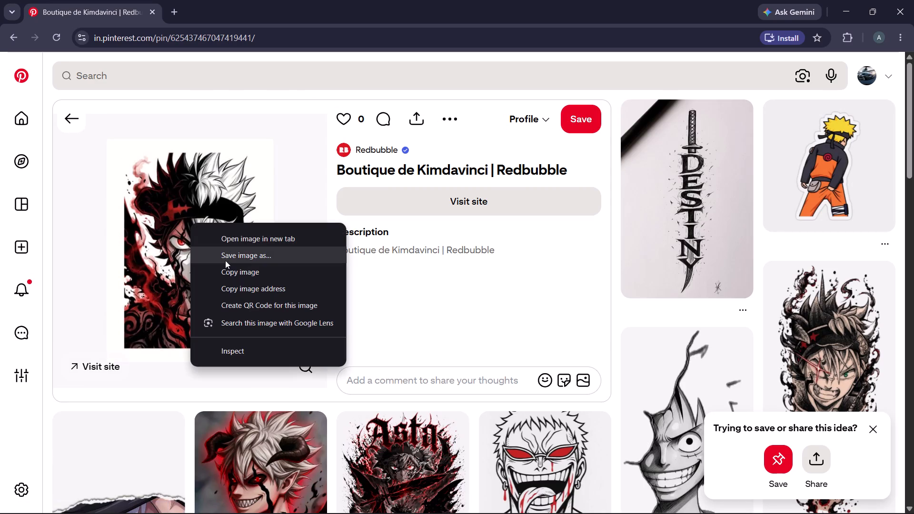
pyautogui.click(234, 251)
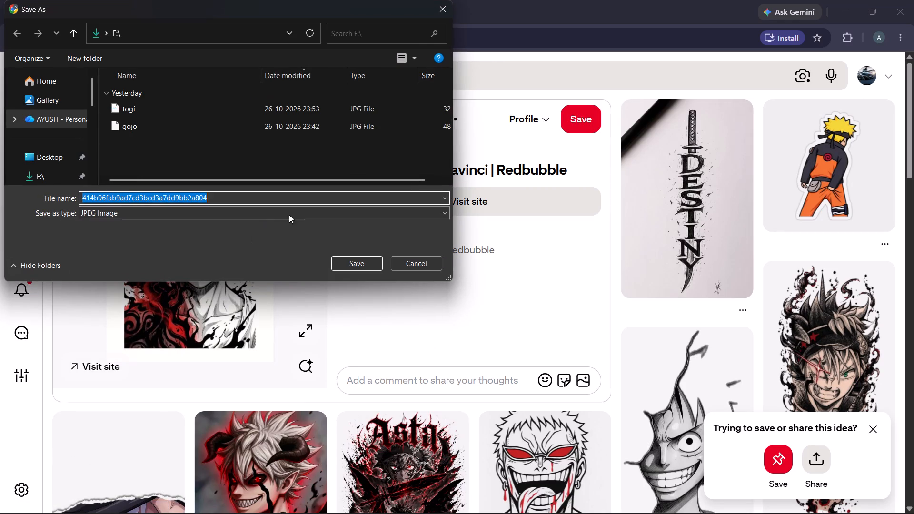
pyautogui.scroll(-6, 55, 126)
pyautogui.click(55, 141)
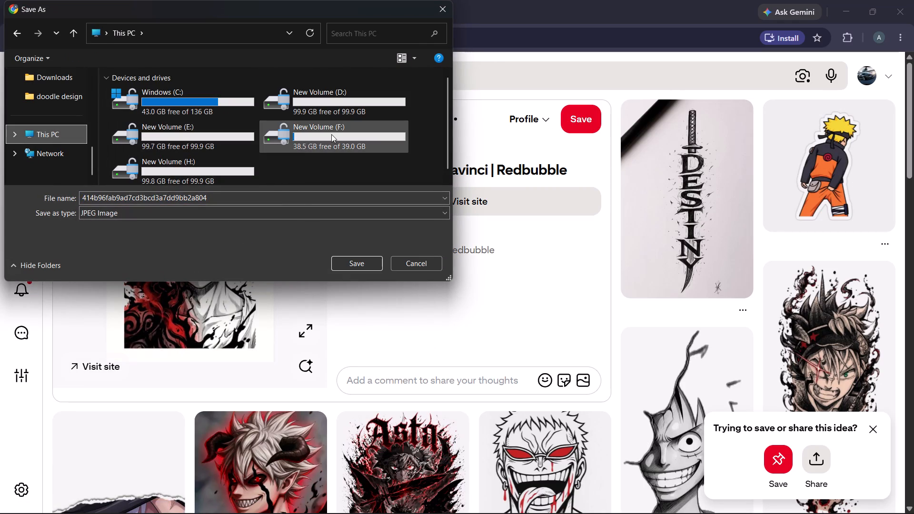
pyautogui.doubleClick(315, 145)
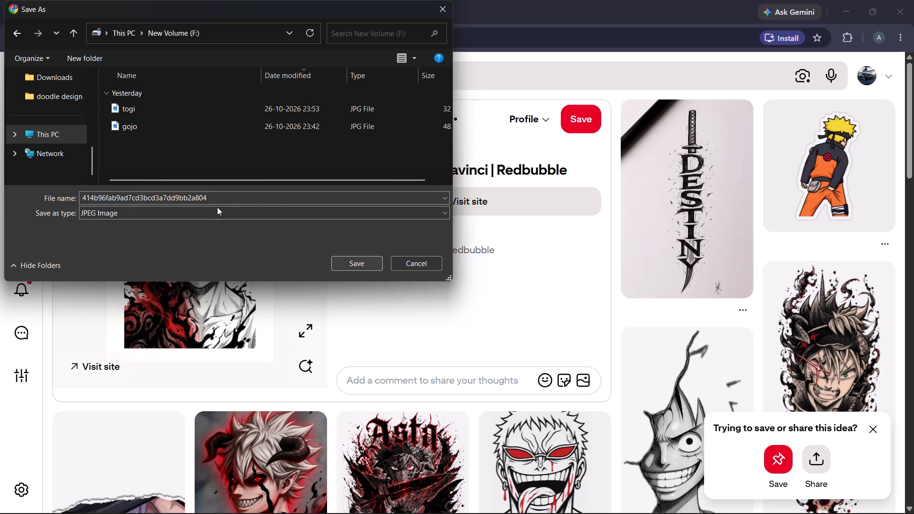
pyautogui.doubleClick(205, 199)
pyautogui.write('Ast')
pyautogui.press('a')
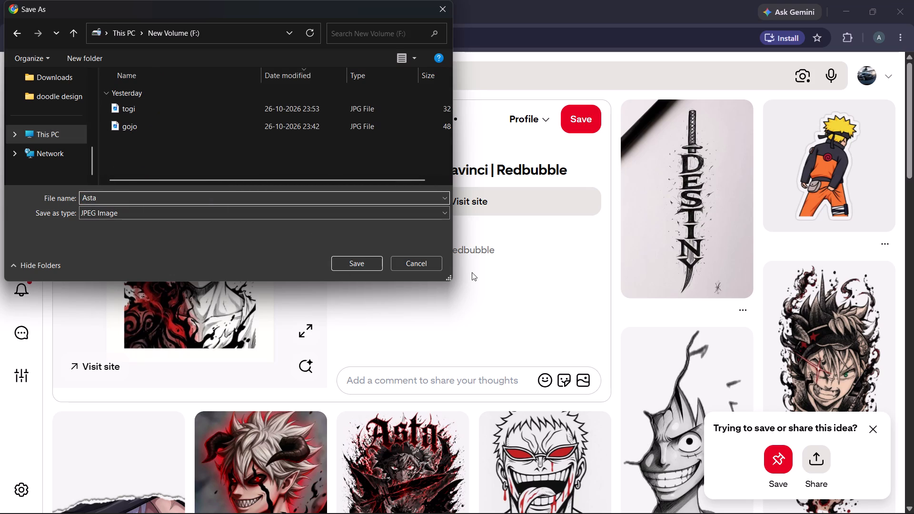
pyautogui.click(370, 260)
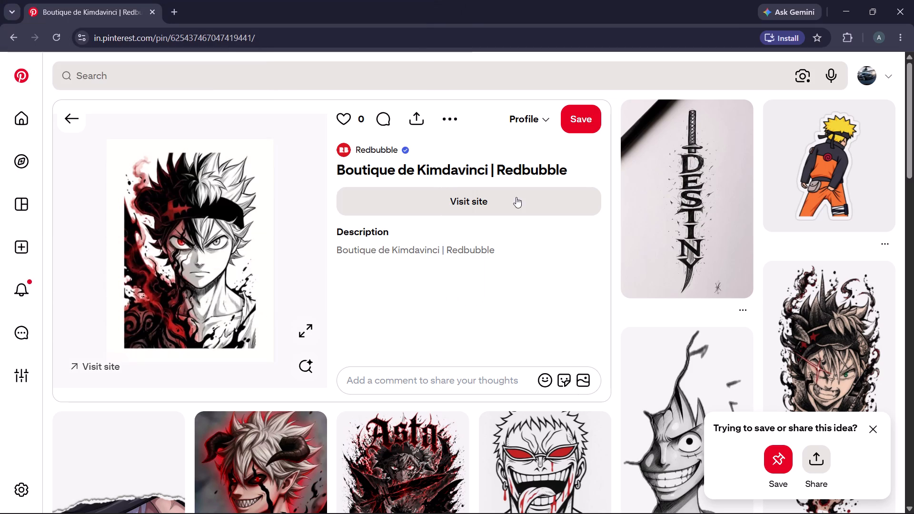
# Open Canva in a new browser tab and upload the Asta JPG file from the F: drive.
pyautogui.click(179, 8)
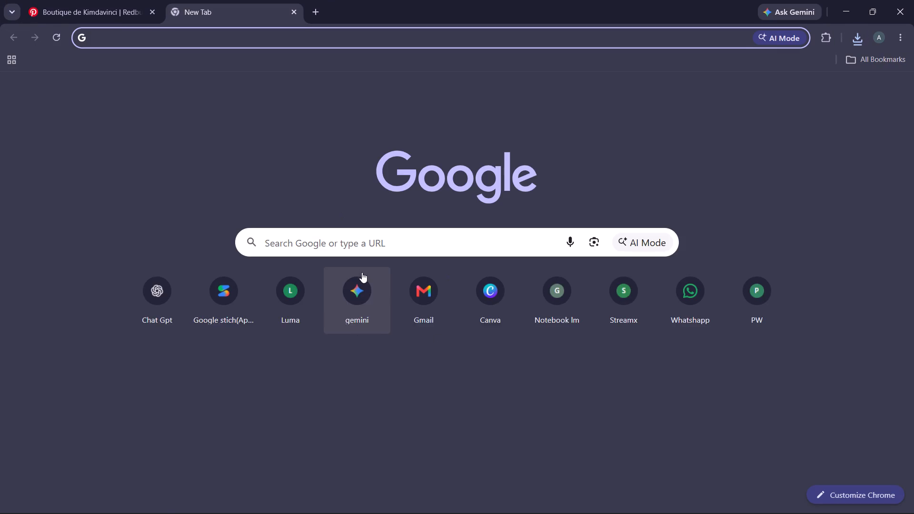
pyautogui.click(475, 295)
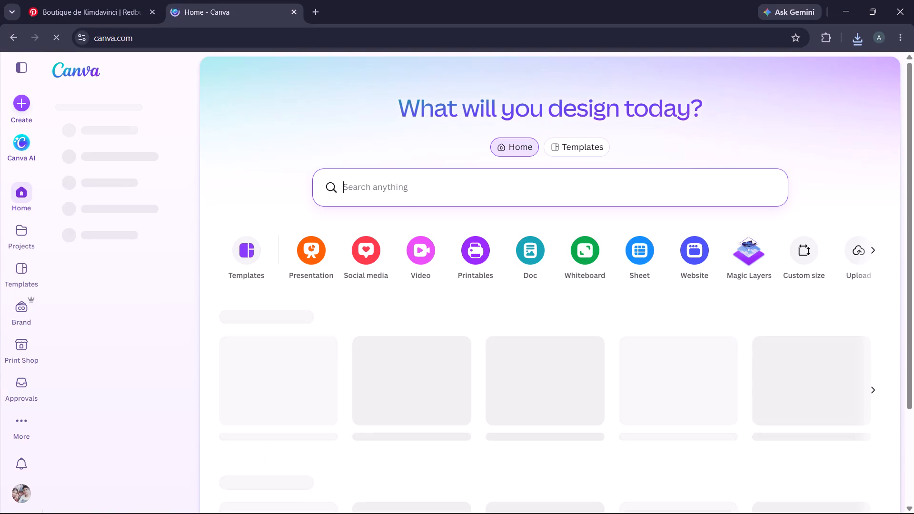
pyautogui.click(849, 259)
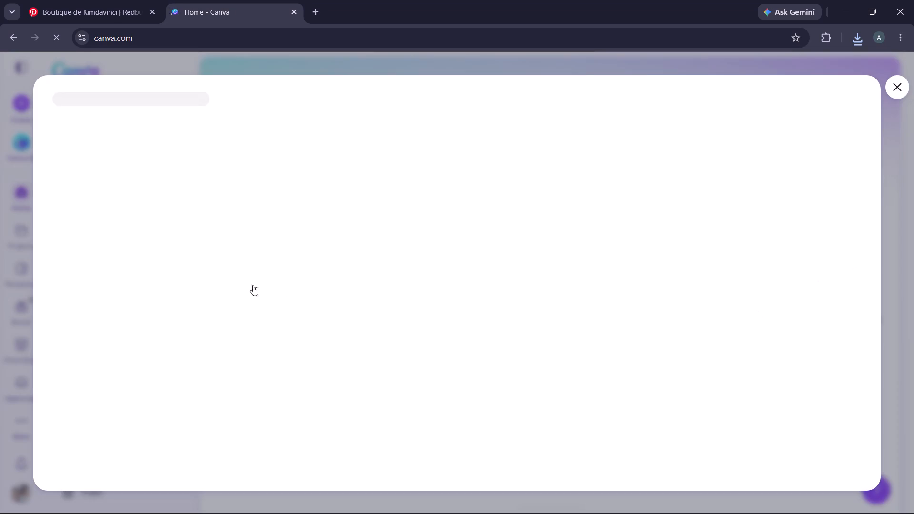
pyautogui.scroll(-1, 113, 267)
pyautogui.scroll(-2, 146, 314)
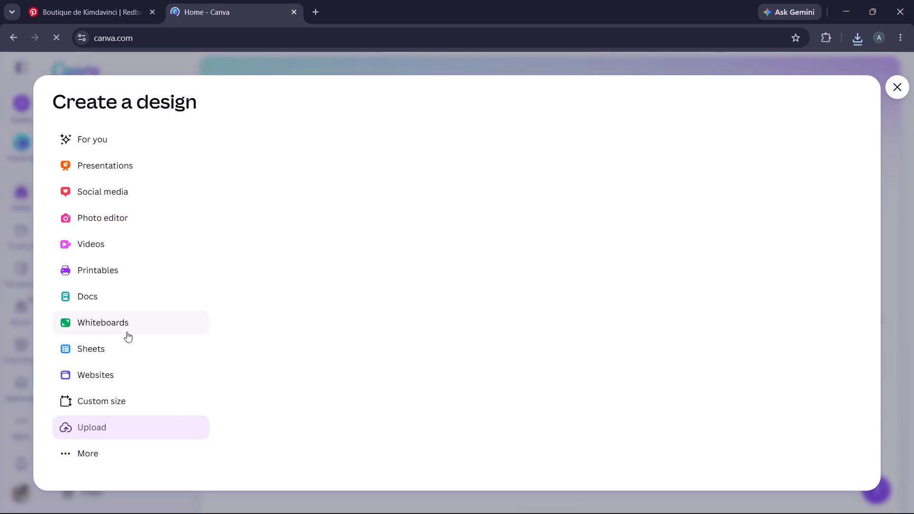
pyautogui.click(469, 351)
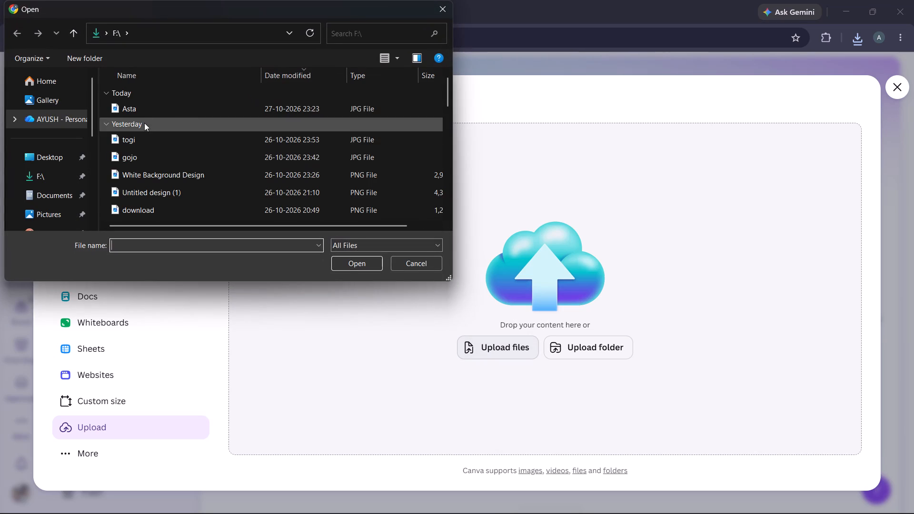
pyautogui.click(144, 109)
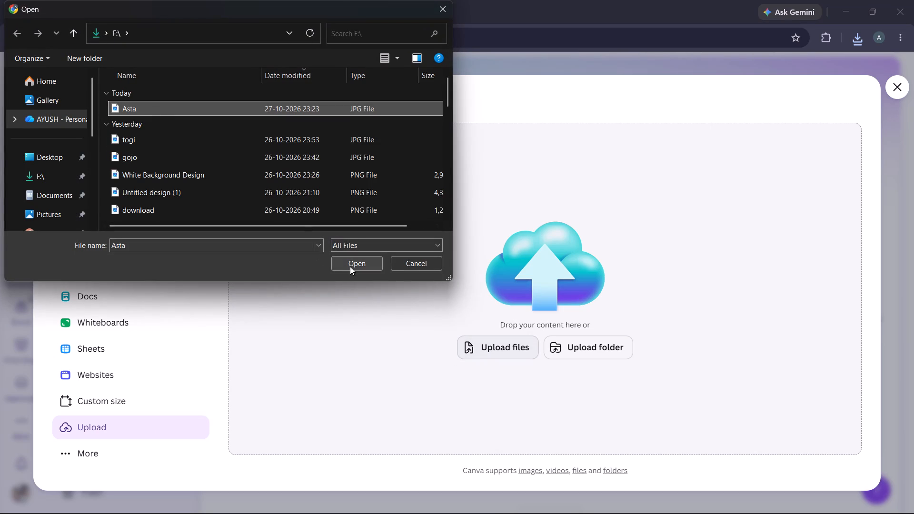
pyautogui.click(372, 263)
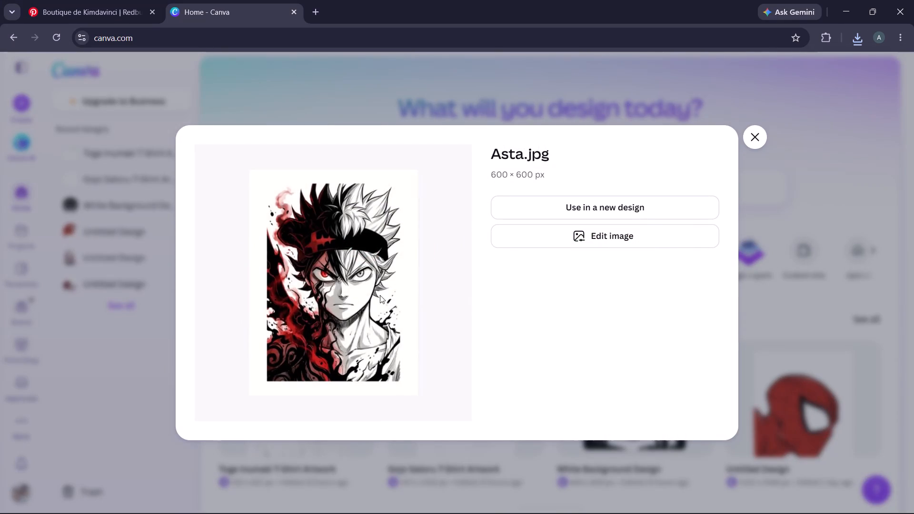
# Open the uploaded Asta image for editing and create a new design from it.
pyautogui.click(619, 239)
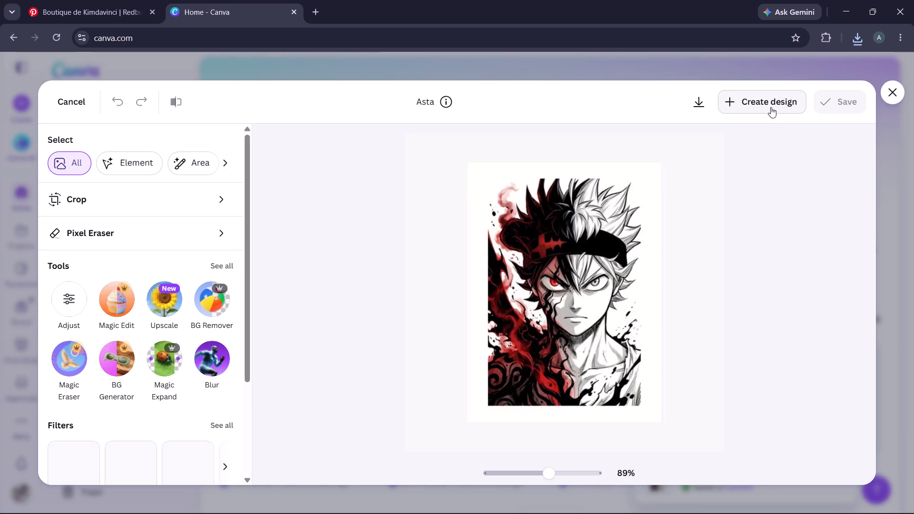
pyautogui.click(786, 111)
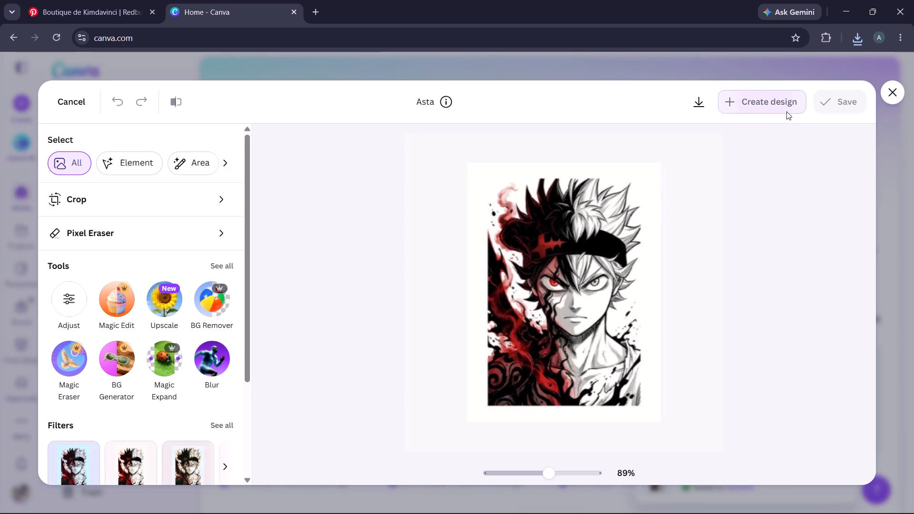
pyautogui.click(455, 12)
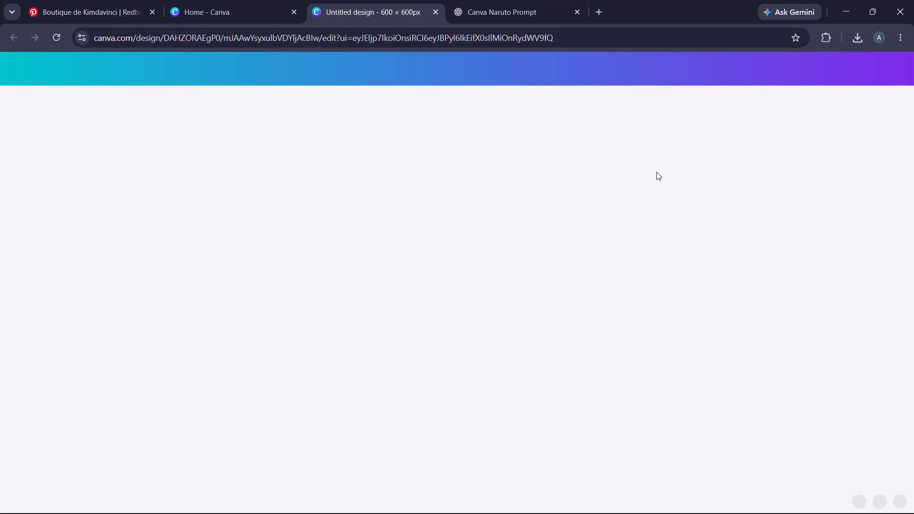
pyautogui.click(689, 198)
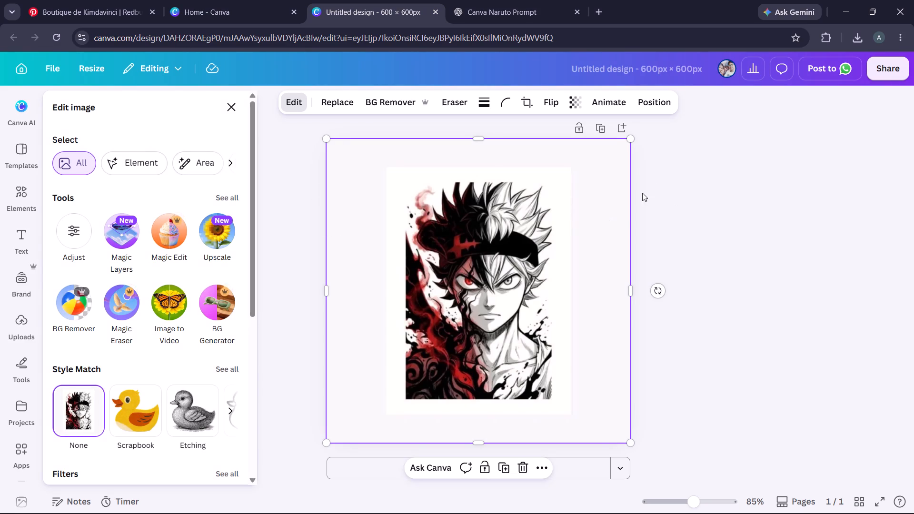
pyautogui.click(542, 219)
pyautogui.click(531, 226)
pyautogui.click(540, 222)
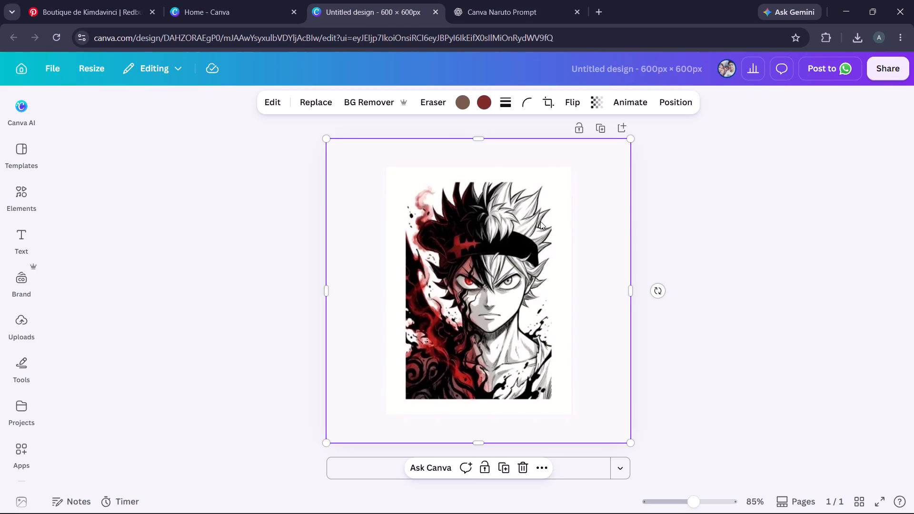
pyautogui.click(539, 221)
pyautogui.click(393, 100)
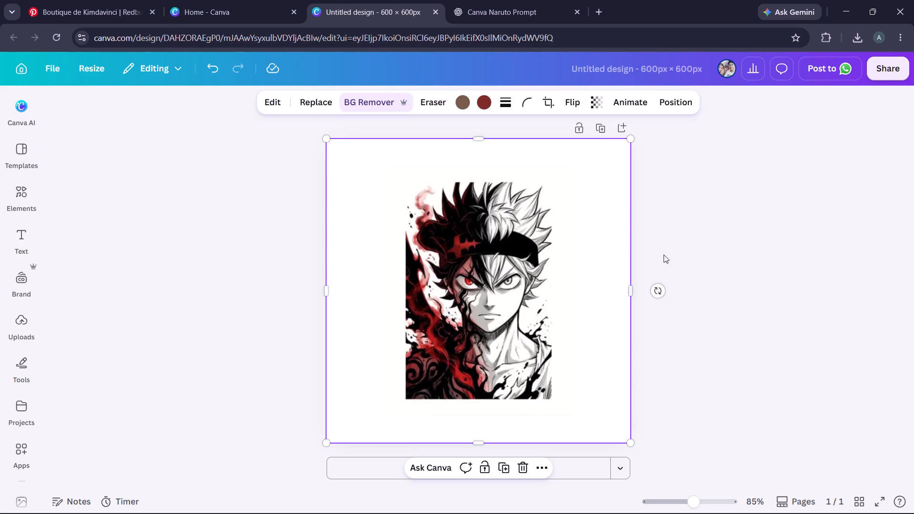
pyautogui.click(688, 257)
pyautogui.click(448, 229)
pyautogui.click(468, 243)
pyautogui.click(495, 247)
pyautogui.click(536, 386)
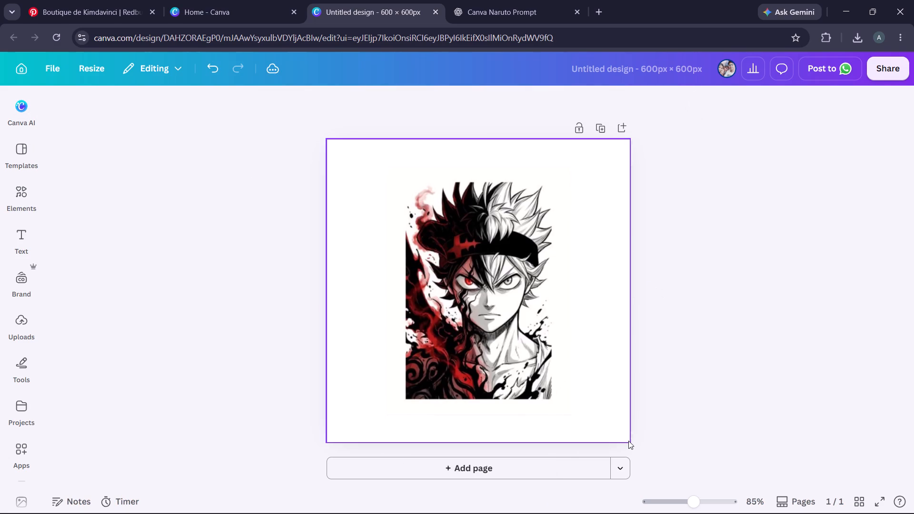
# Enlarge the Asta image proportionally to about 831 px square and centre the portrait on the page.
pyautogui.click(580, 400)
pyautogui.moveTo(631, 443); pyautogui.dragTo(590, 389)
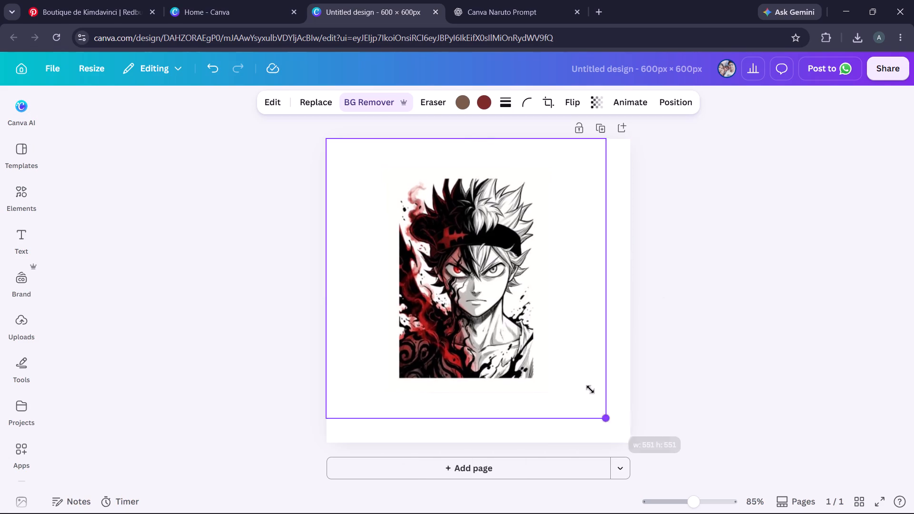
pyautogui.moveTo(590, 389); pyautogui.dragTo(490, 267)
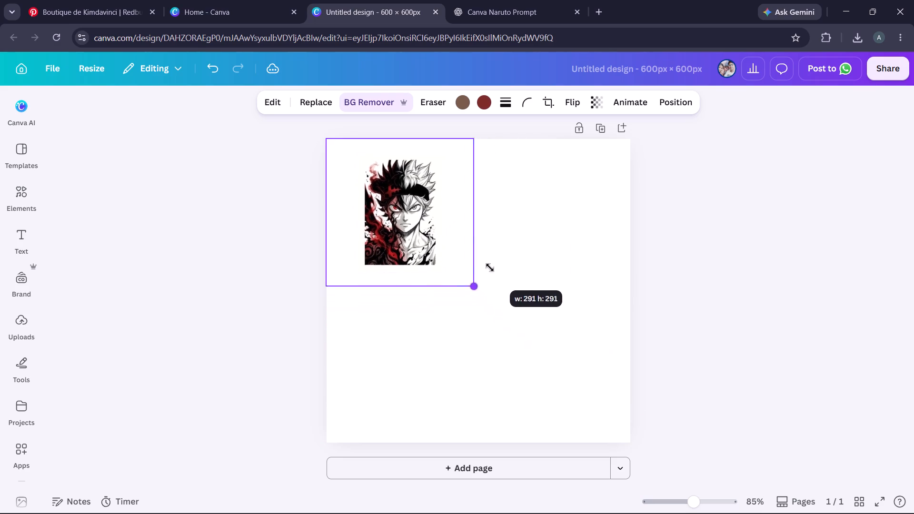
pyautogui.moveTo(490, 267); pyautogui.dragTo(772, 445)
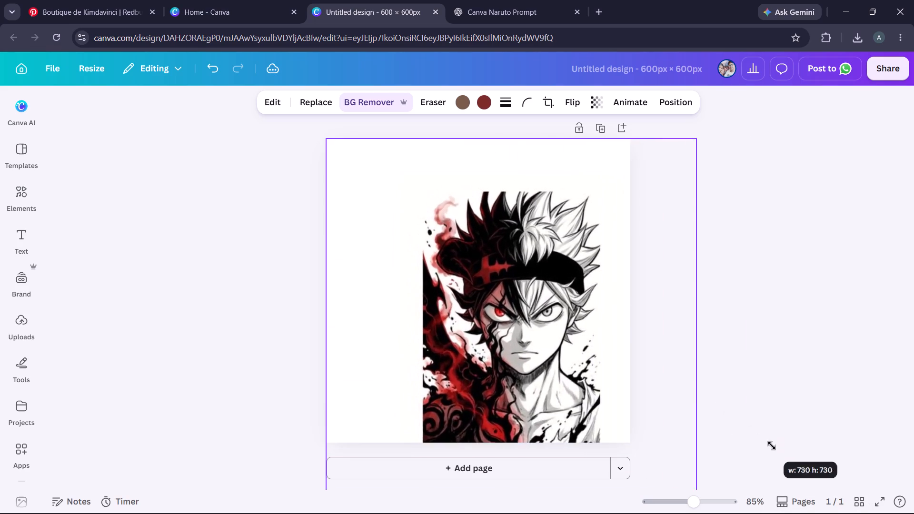
pyautogui.moveTo(772, 445); pyautogui.dragTo(820, 487)
pyautogui.moveTo(557, 346); pyautogui.dragTo(502, 285)
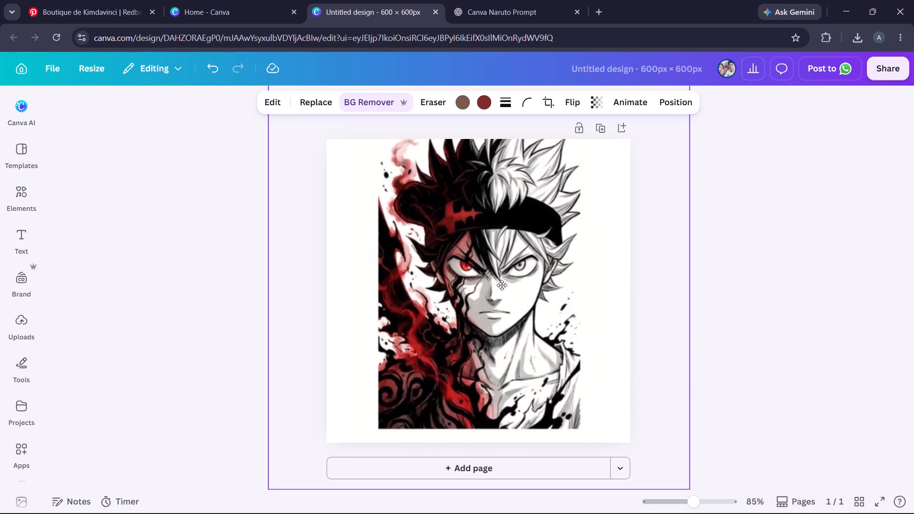
pyautogui.moveTo(502, 285); pyautogui.dragTo(500, 289)
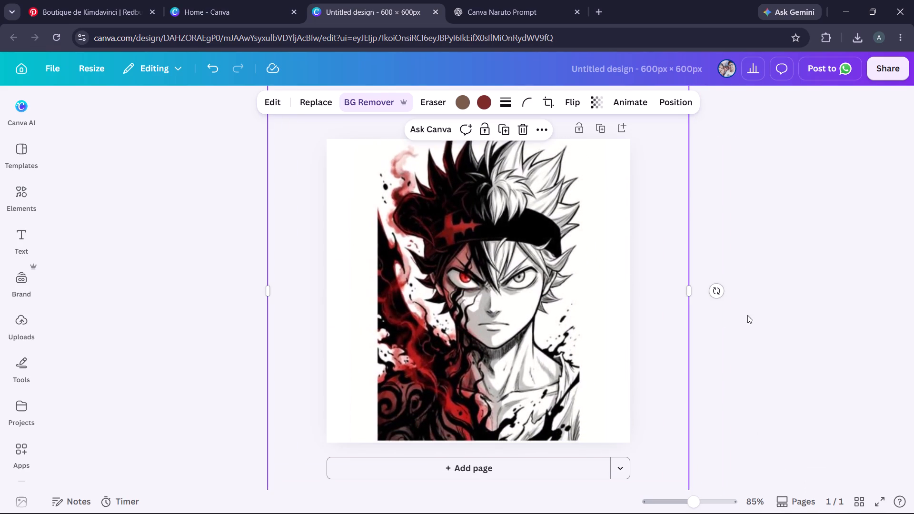
pyautogui.click(747, 315)
pyautogui.click(593, 275)
# Crop the Asta image's sides close to the portrait, about 412 px wide, and its bottom to the page edge.
pyautogui.moveTo(271, 294); pyautogui.dragTo(272, 294)
pyautogui.moveTo(272, 294); pyautogui.dragTo(380, 306)
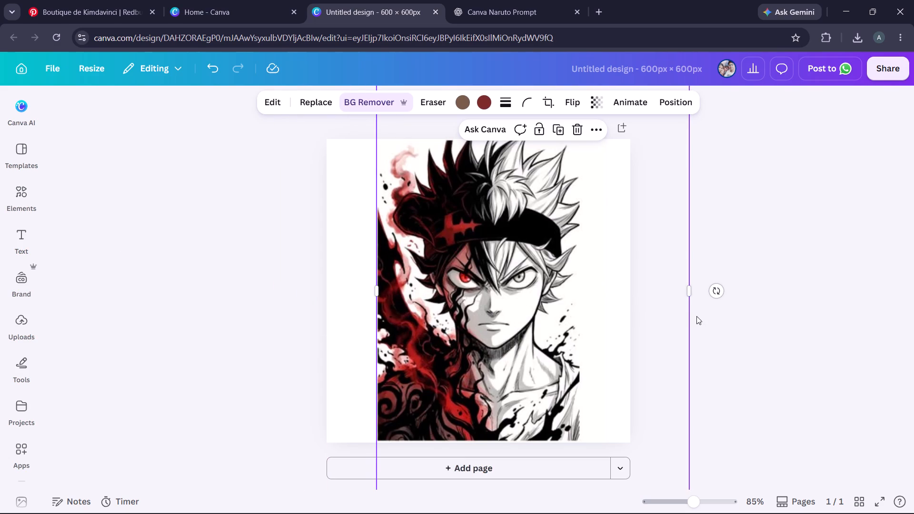
pyautogui.moveTo(692, 289); pyautogui.dragTo(590, 292)
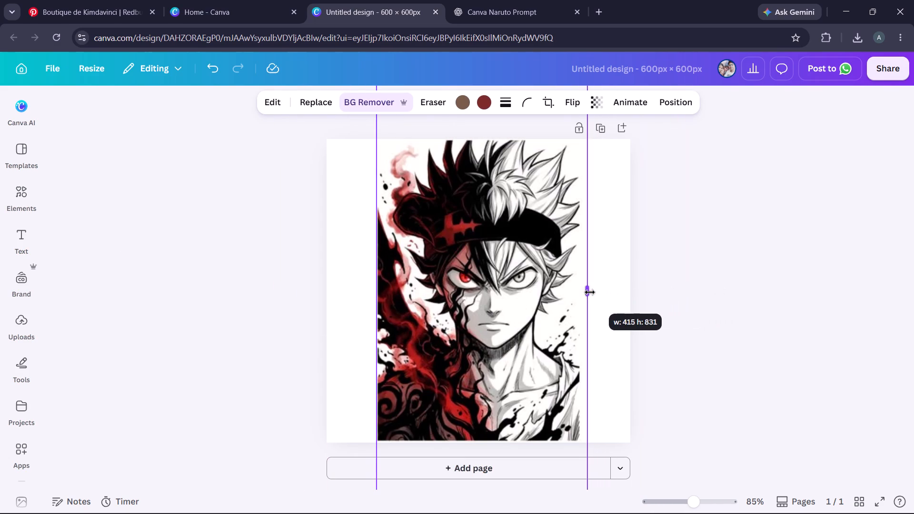
pyautogui.moveTo(590, 292); pyautogui.dragTo(588, 294)
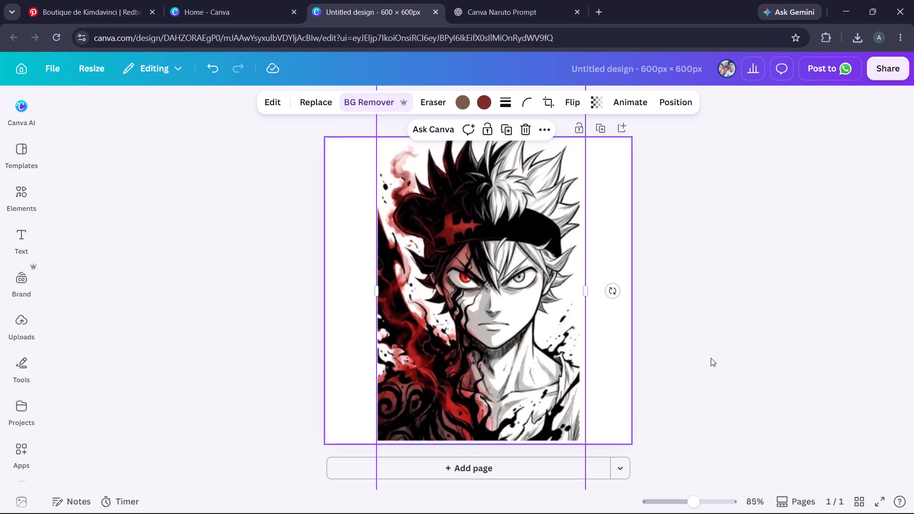
pyautogui.scroll(-3, 679, 367)
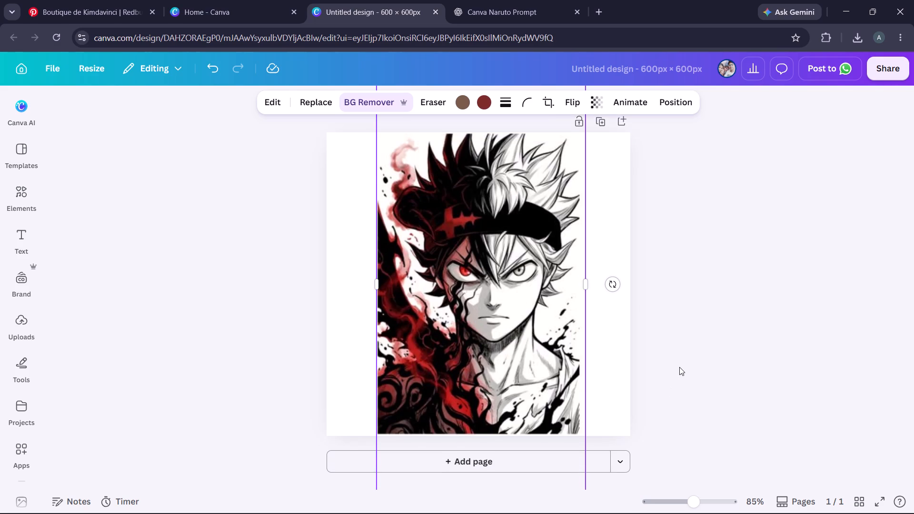
pyautogui.moveTo(480, 484); pyautogui.dragTo(485, 430)
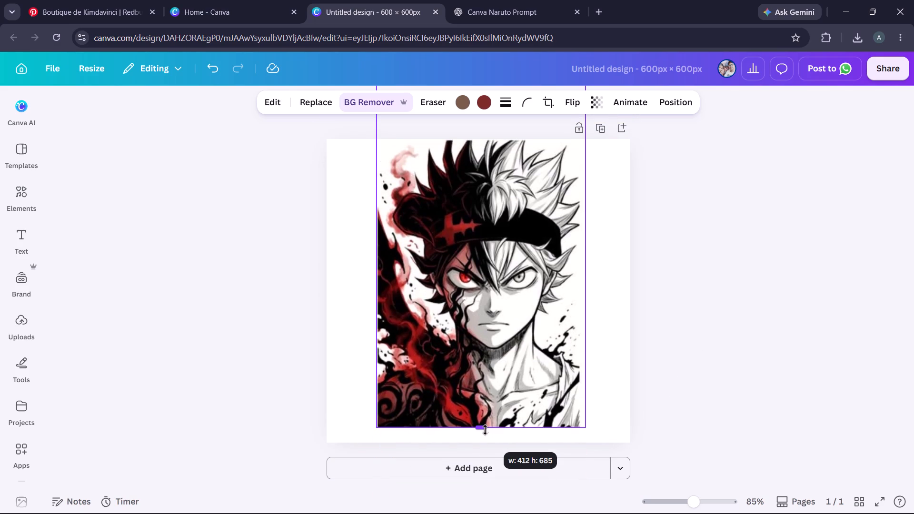
pyautogui.moveTo(485, 430); pyautogui.dragTo(490, 449)
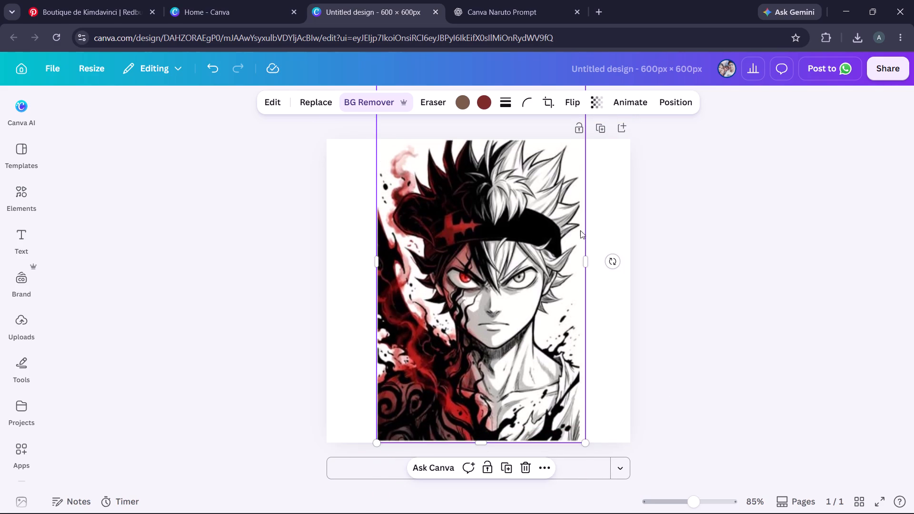
pyautogui.scroll(5, 619, 262)
pyautogui.scroll(3, 782, 231)
pyautogui.scroll(-3, 682, 208)
pyautogui.scroll(7, 832, 214)
pyautogui.click(825, 249)
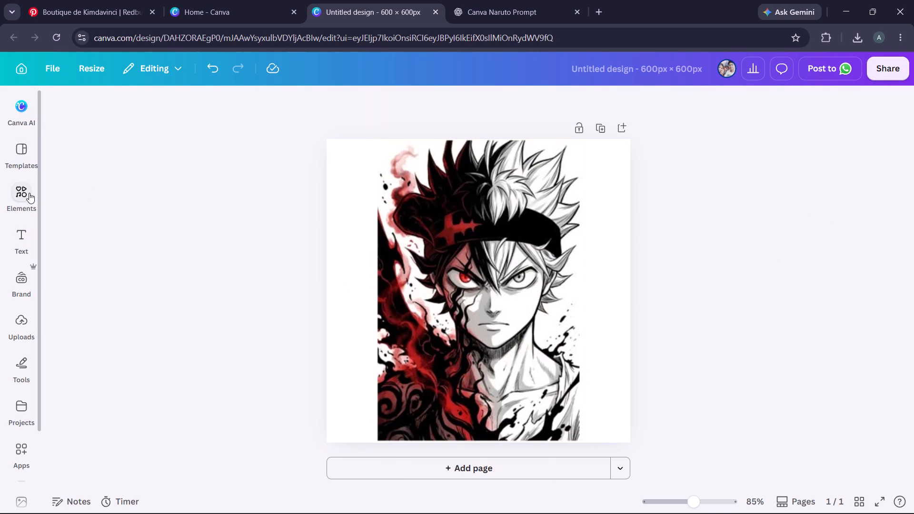
# Download the Asta design as a high-quality PNG at 1,875 × 1,875 px with a transparent background.
pyautogui.click(487, 197)
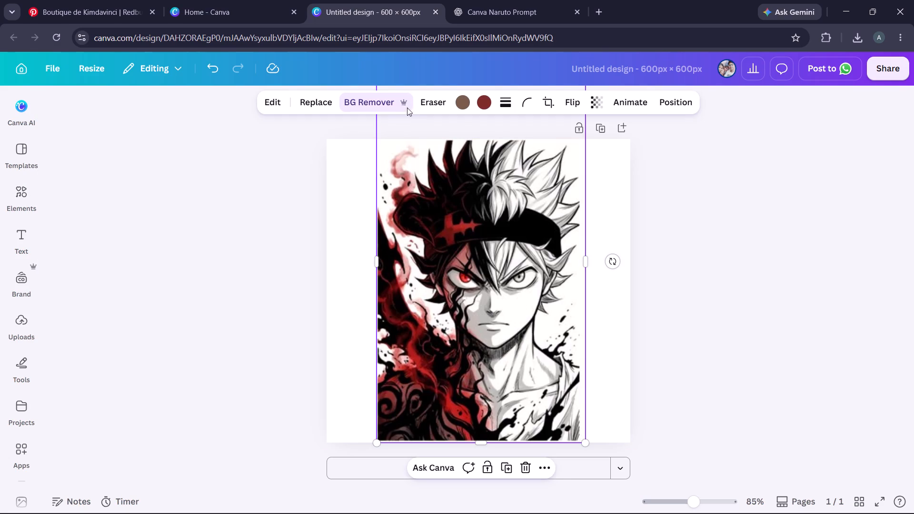
pyautogui.click(749, 168)
pyautogui.click(878, 61)
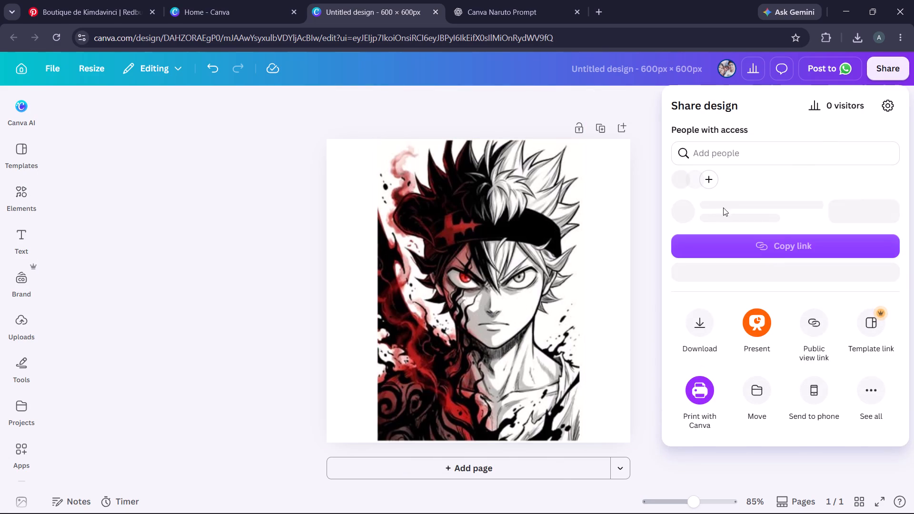
pyautogui.click(700, 344)
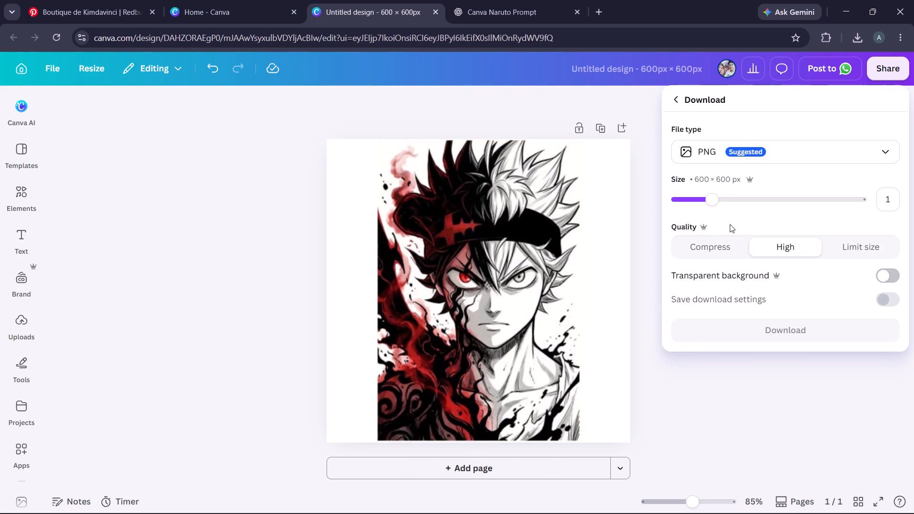
pyautogui.moveTo(712, 200); pyautogui.dragTo(800, 208)
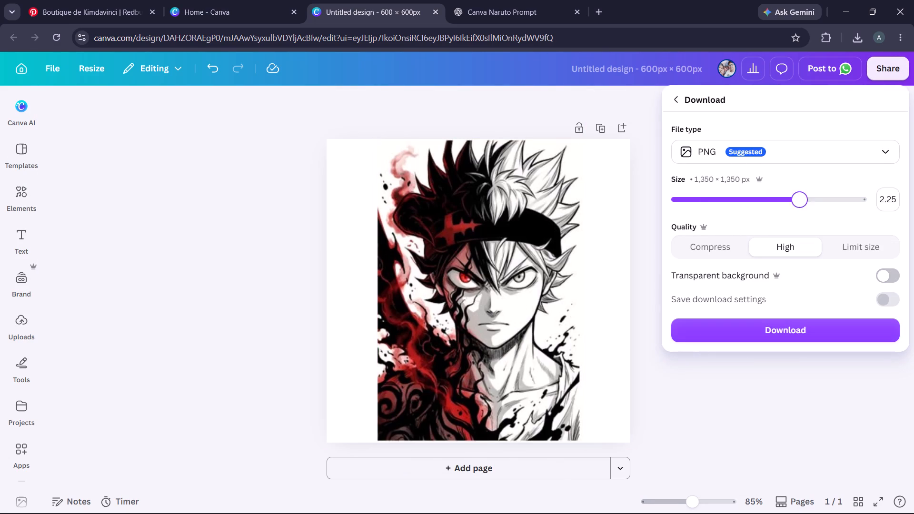
pyautogui.moveTo(800, 208); pyautogui.dragTo(844, 224)
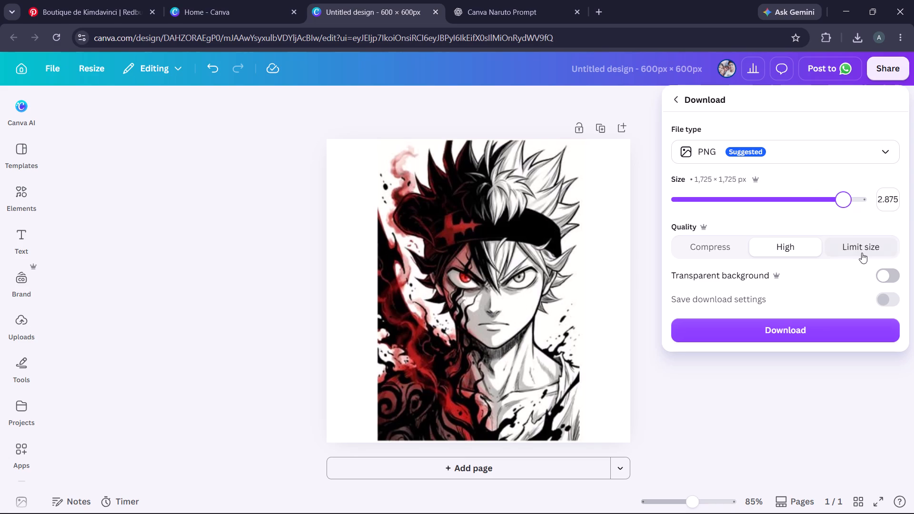
pyautogui.moveTo(847, 200); pyautogui.dragTo(911, 217)
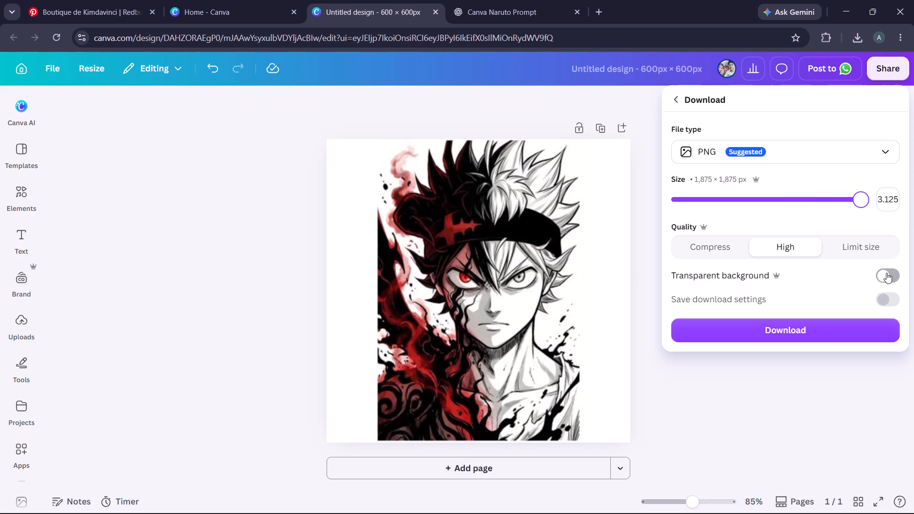
pyautogui.click(889, 275)
pyautogui.click(752, 377)
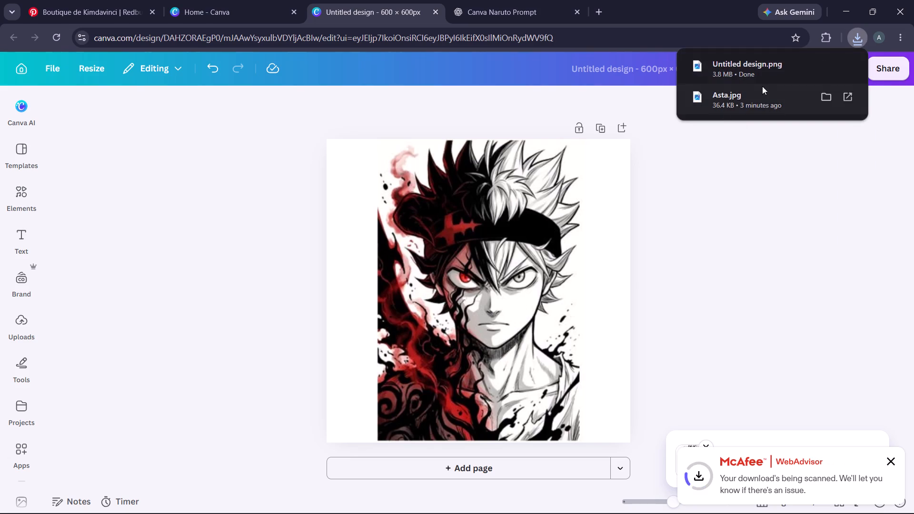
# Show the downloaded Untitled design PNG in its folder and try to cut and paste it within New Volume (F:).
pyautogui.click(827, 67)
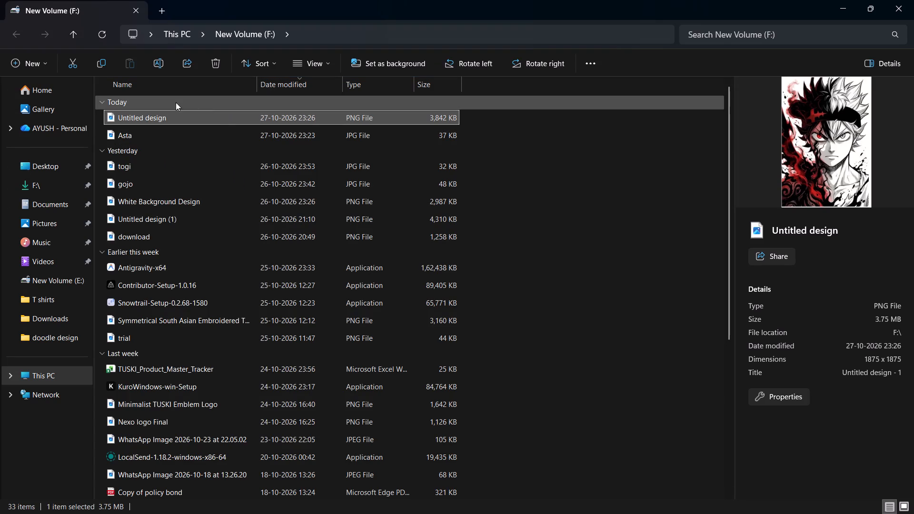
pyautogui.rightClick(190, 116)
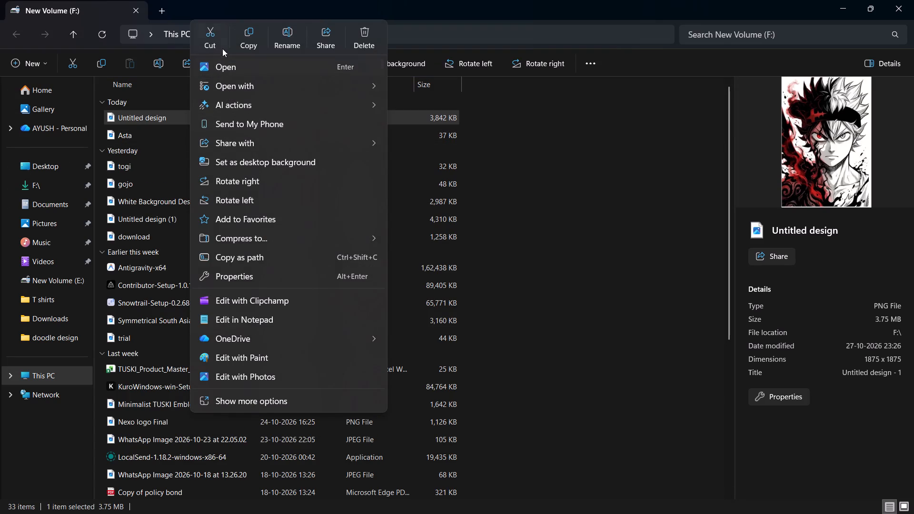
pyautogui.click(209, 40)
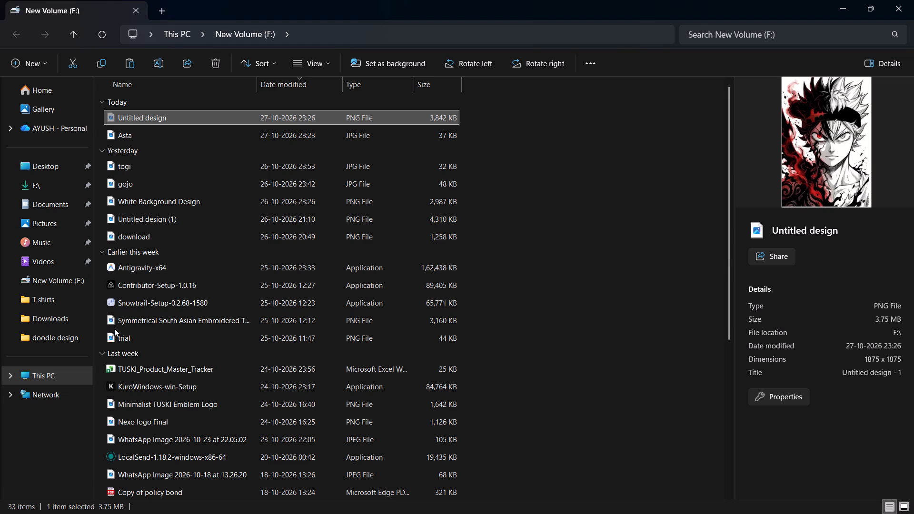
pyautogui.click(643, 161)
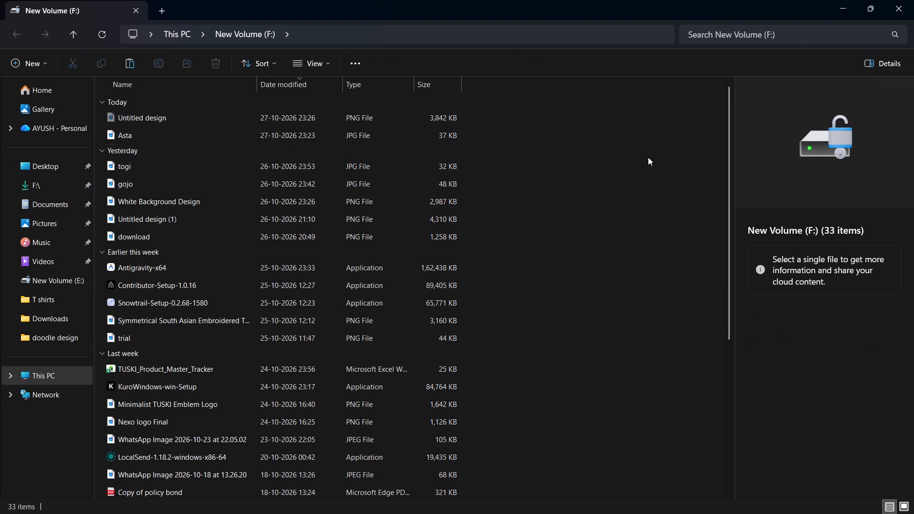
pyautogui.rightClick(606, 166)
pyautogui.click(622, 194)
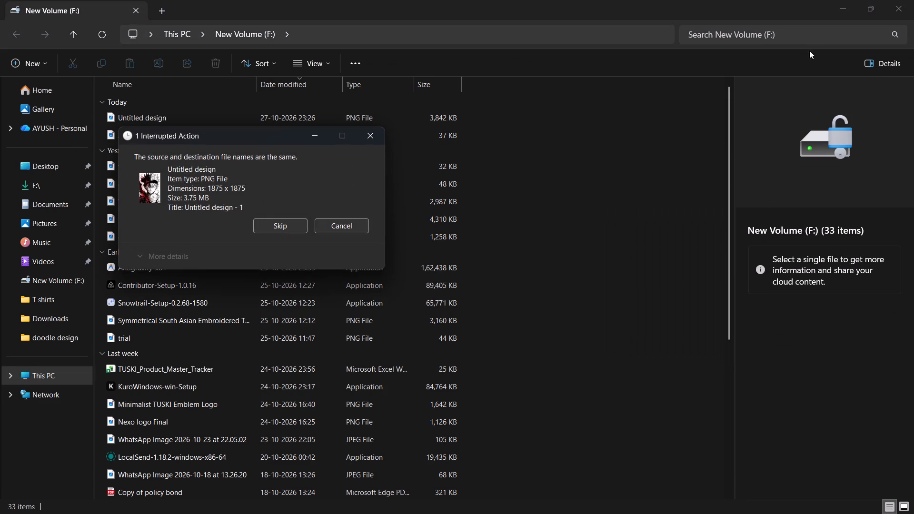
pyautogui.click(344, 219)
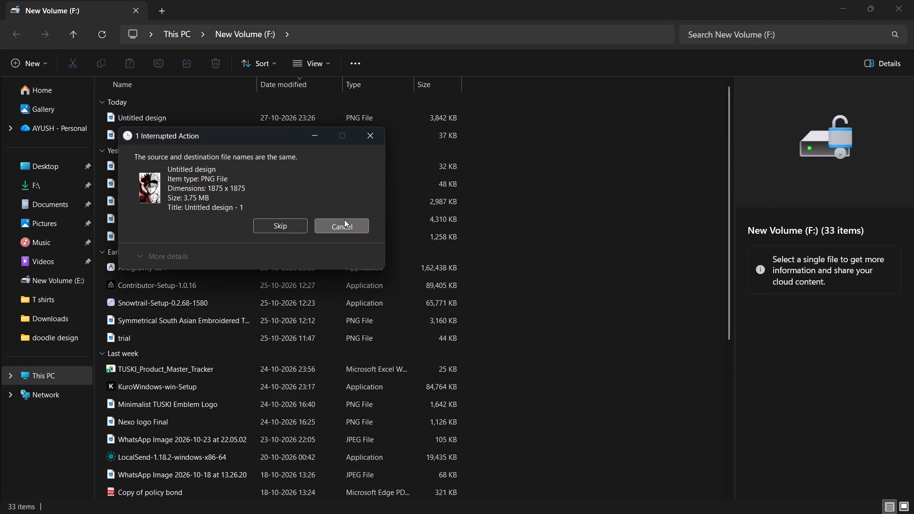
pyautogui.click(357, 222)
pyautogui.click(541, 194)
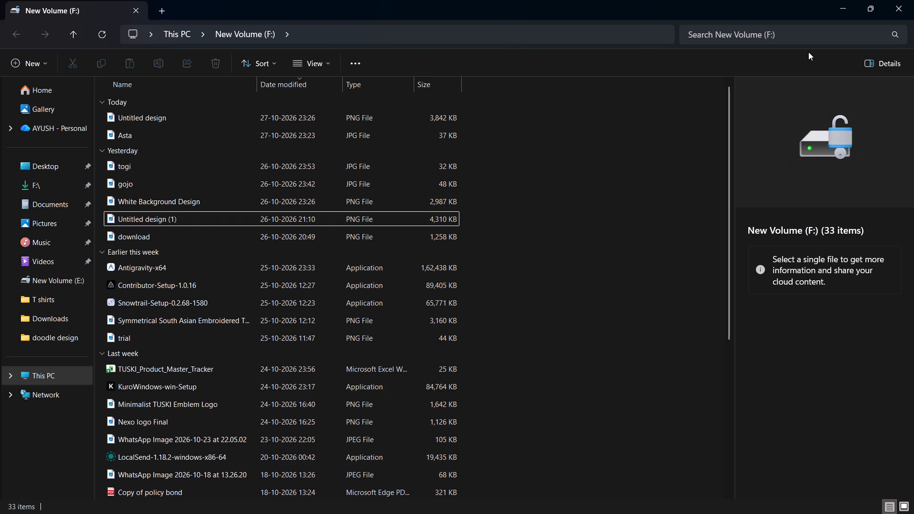
# Switch to the Printrove merchant panel in the other browser window.
pyautogui.click(844, 13)
pyautogui.click(844, 6)
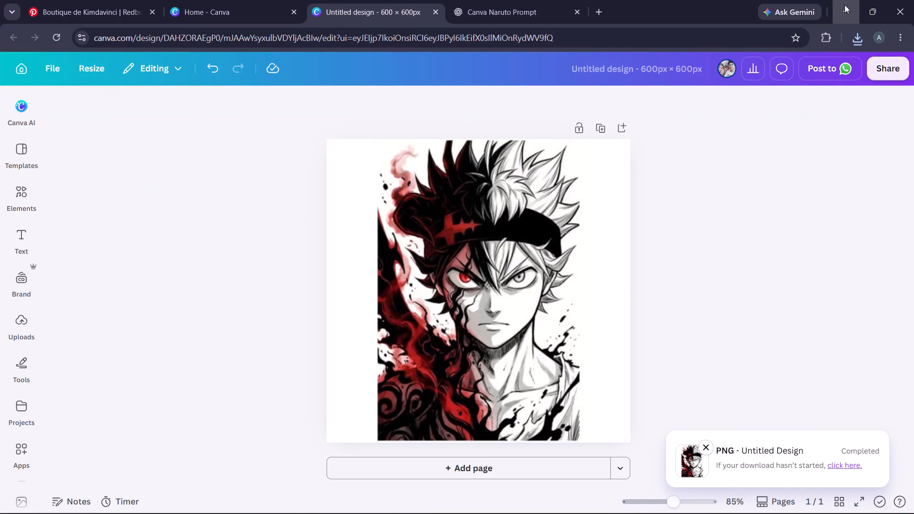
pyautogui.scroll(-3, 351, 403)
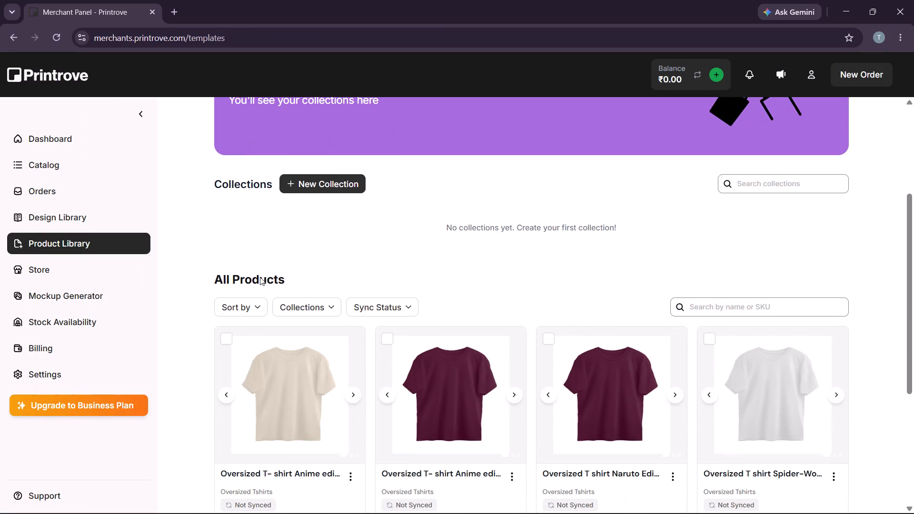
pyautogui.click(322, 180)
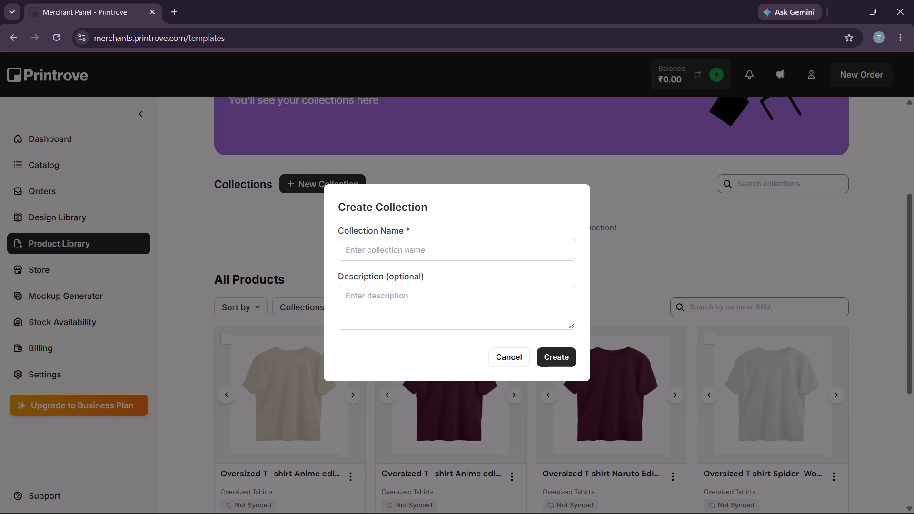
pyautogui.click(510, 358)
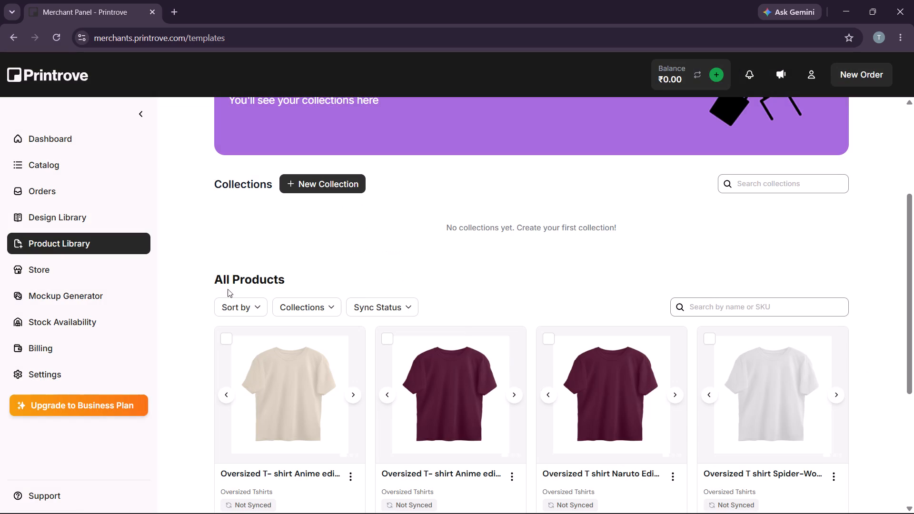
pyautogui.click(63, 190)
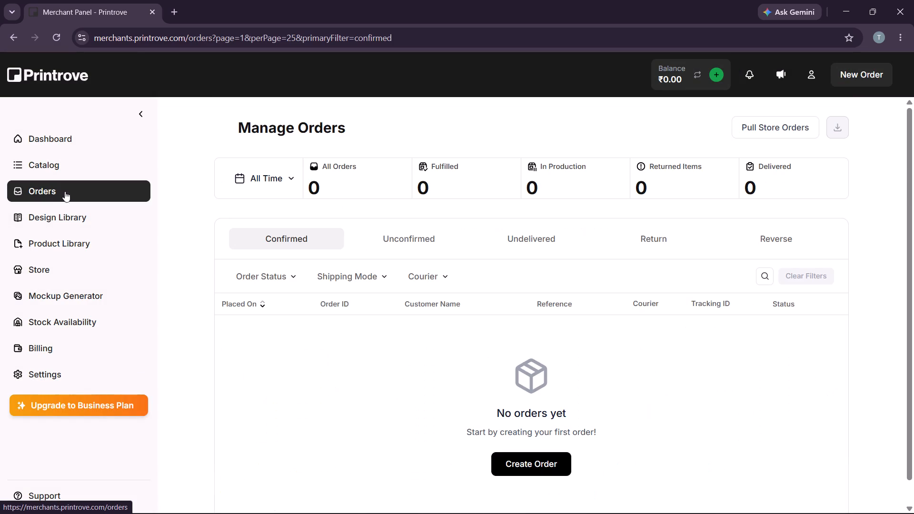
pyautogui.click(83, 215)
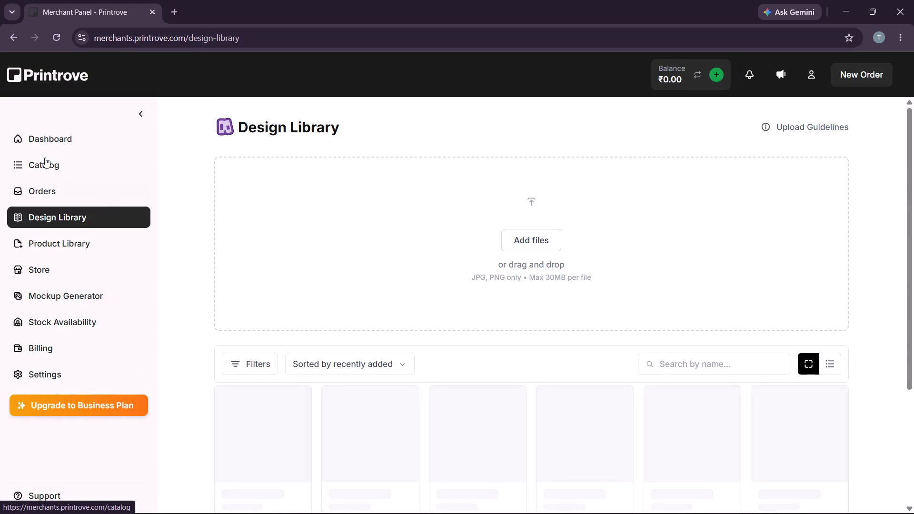
# Start a product template for Oversized Tshirts from the Men's Clothing catalog, with DTF printing.
pyautogui.click(45, 158)
pyautogui.click(199, 179)
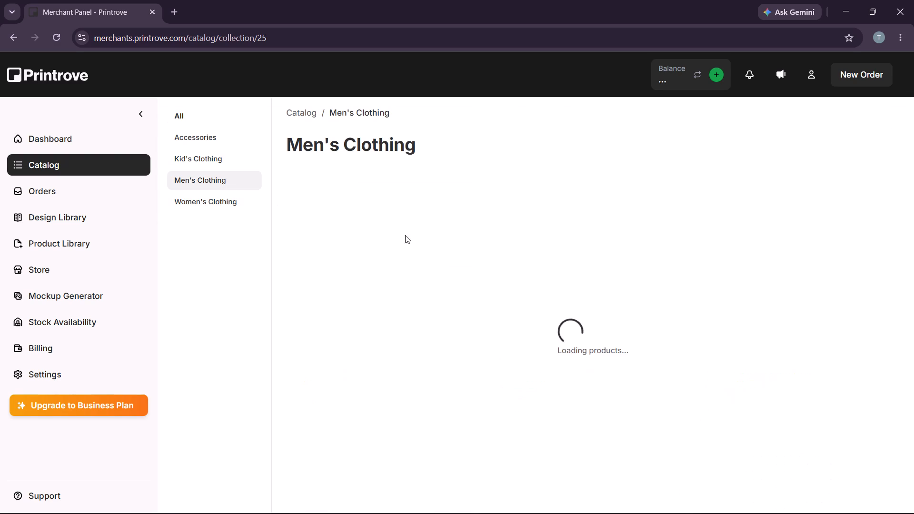
pyautogui.scroll(-10, 488, 317)
pyautogui.scroll(1, 492, 323)
pyautogui.scroll(-2, 492, 323)
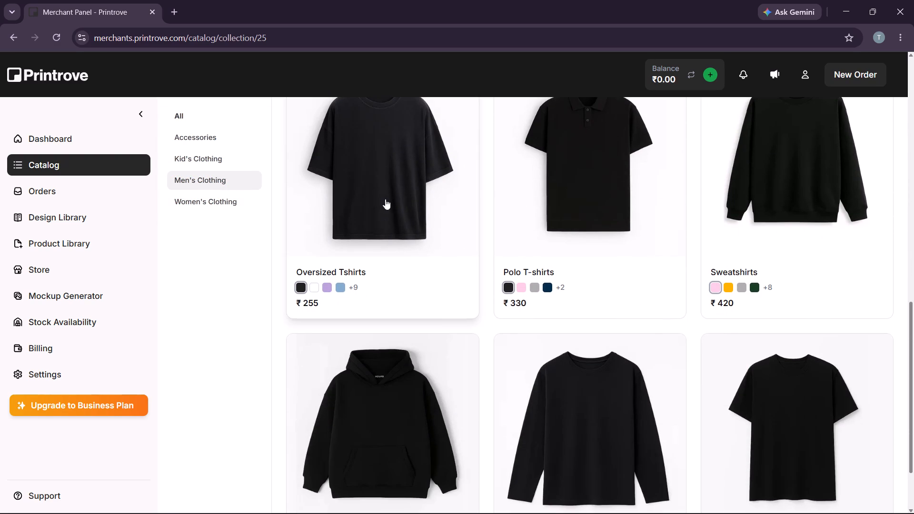
pyautogui.click(391, 184)
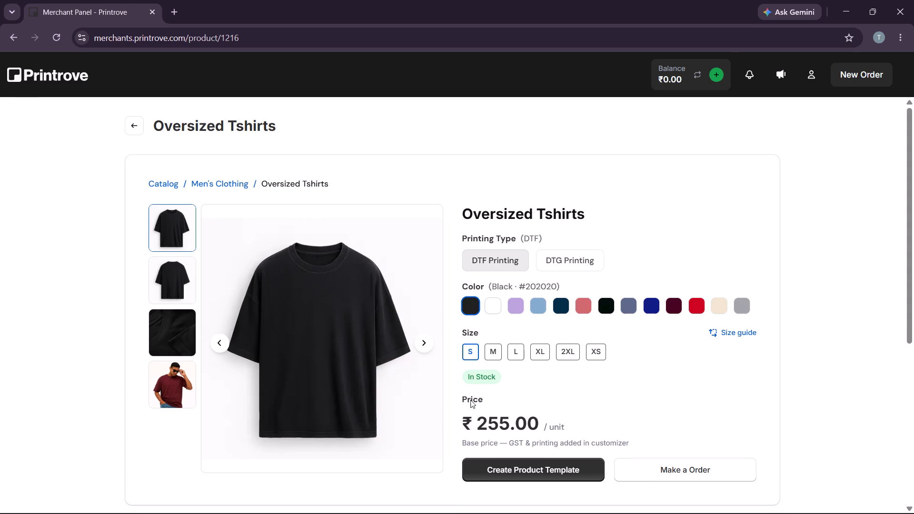
pyautogui.click(522, 468)
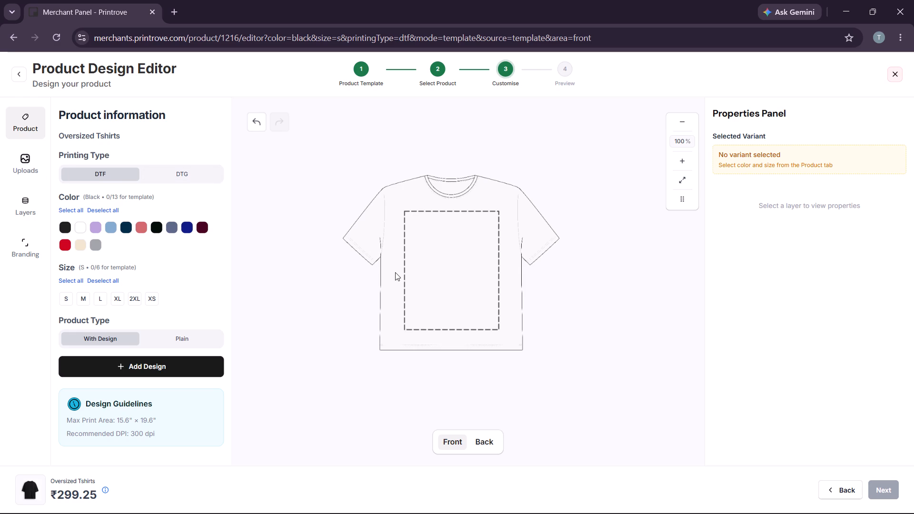
# Switch the T-shirt template to its back side and select all colors and all sizes for it.
pyautogui.click(25, 164)
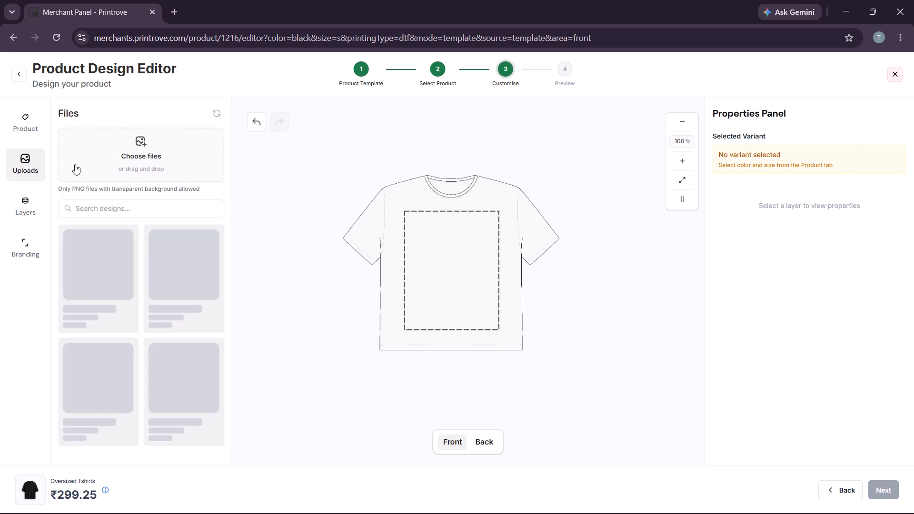
pyautogui.click(481, 444)
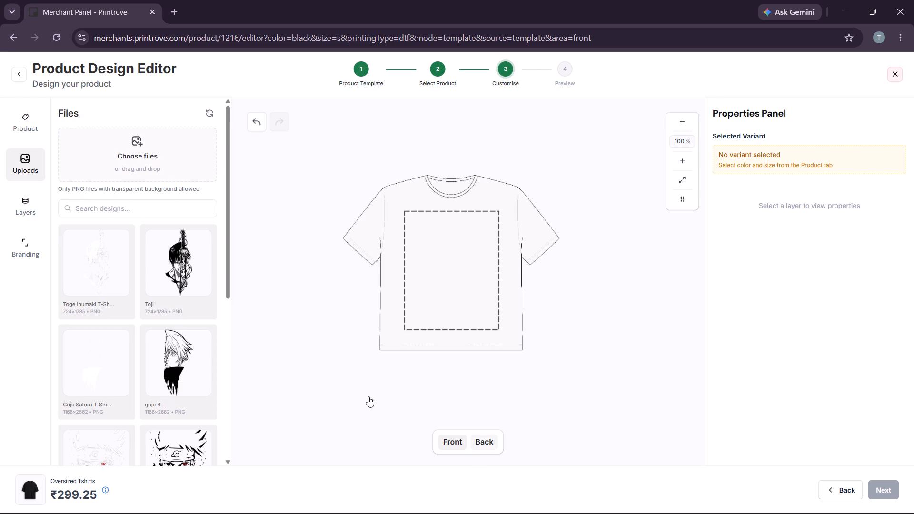
pyautogui.click(40, 120)
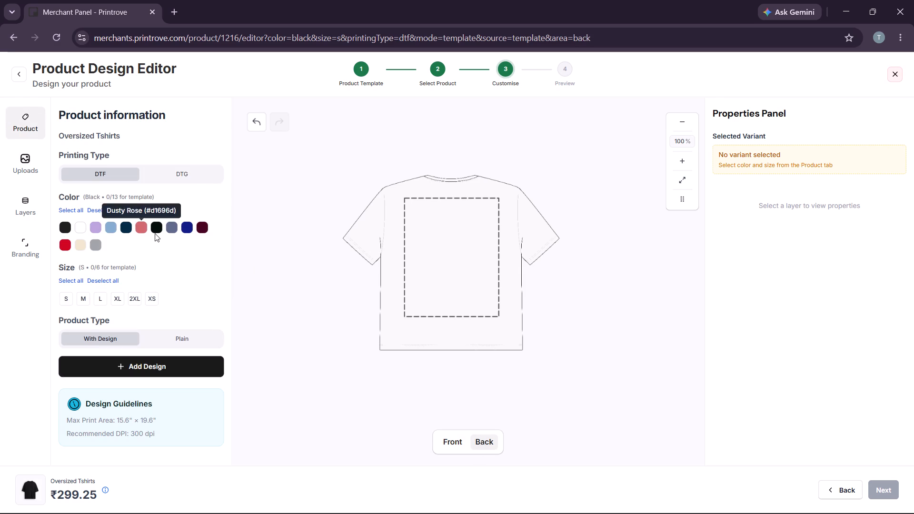
pyautogui.click(71, 208)
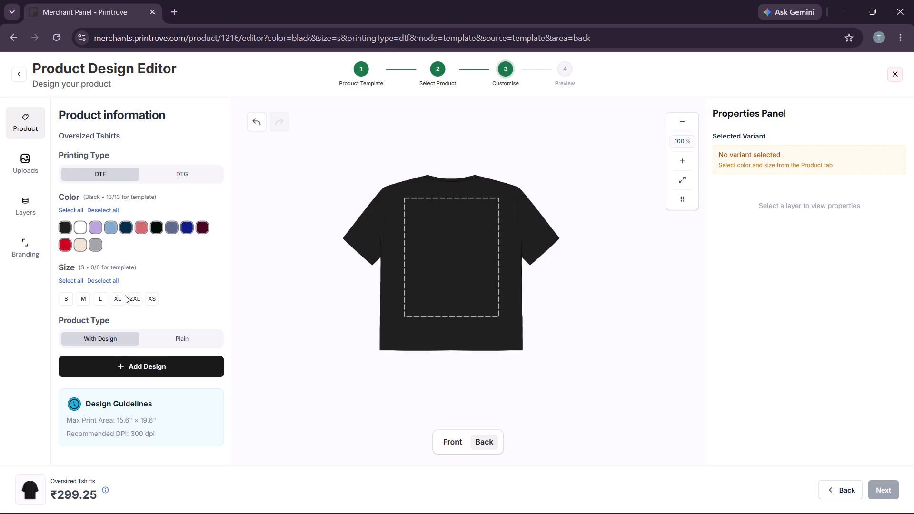
pyautogui.click(79, 279)
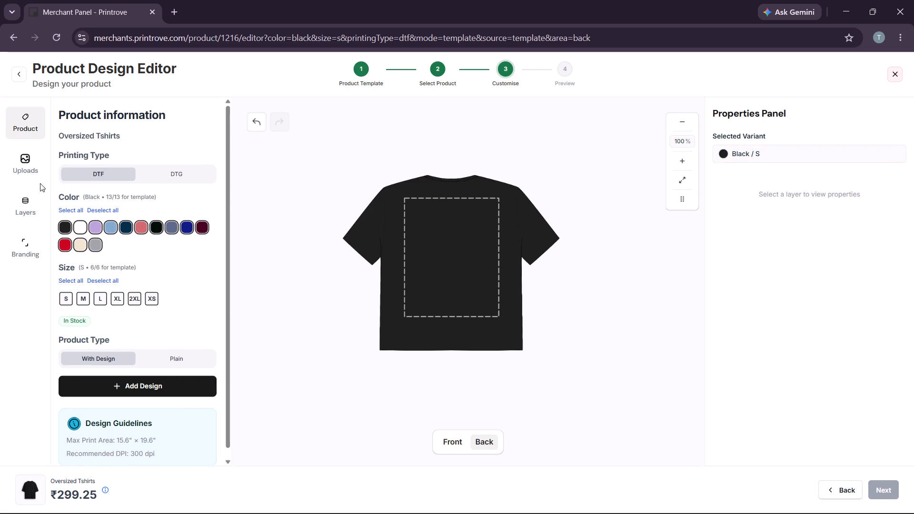
# Upload the Untitled design PNG from New Volume (F:) to the product editor's files.
pyautogui.click(30, 167)
pyautogui.click(138, 166)
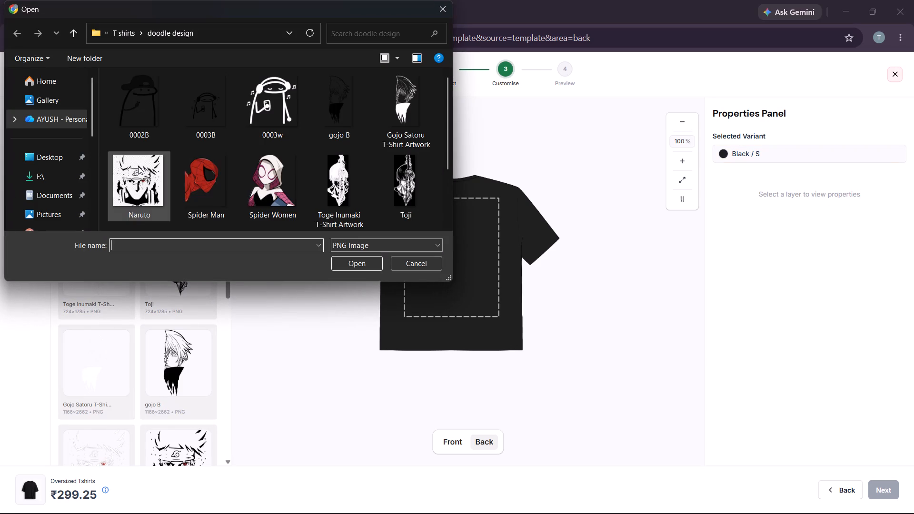
pyautogui.scroll(-3, 84, 166)
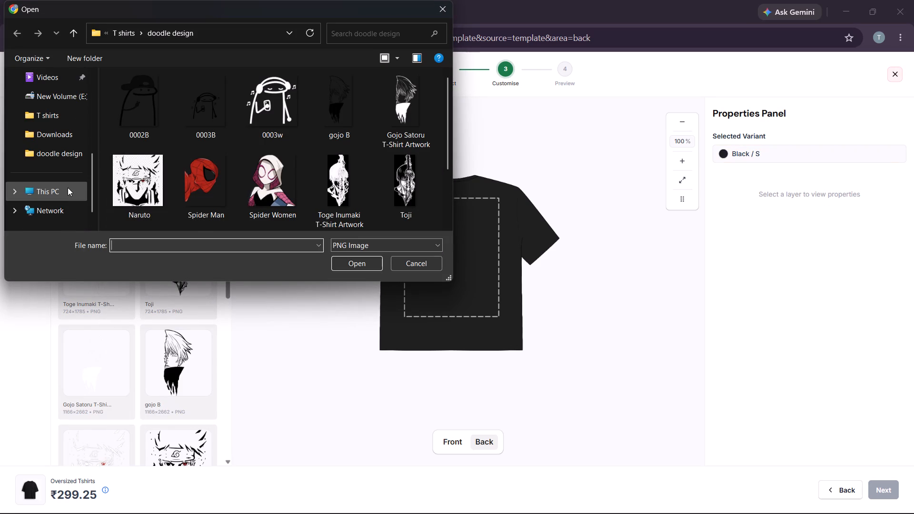
pyautogui.click(67, 188)
pyautogui.doubleClick(321, 138)
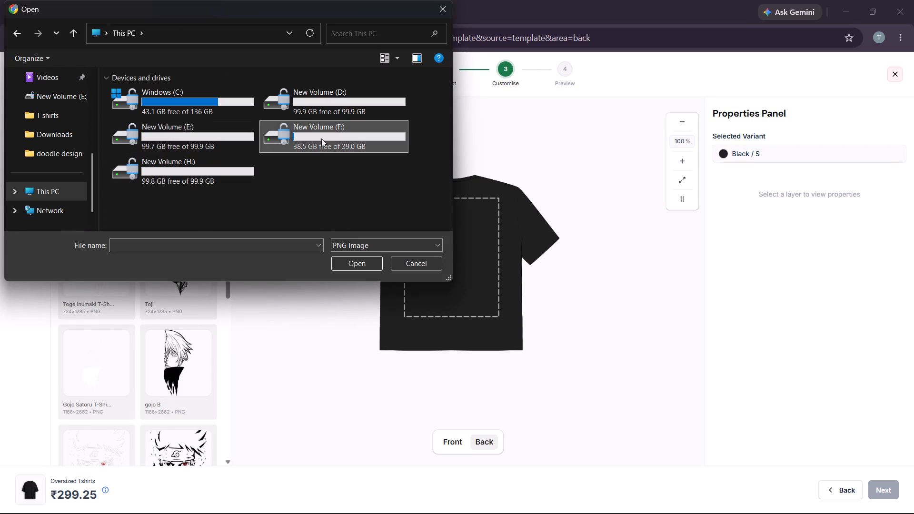
pyautogui.click(194, 113)
pyautogui.click(355, 258)
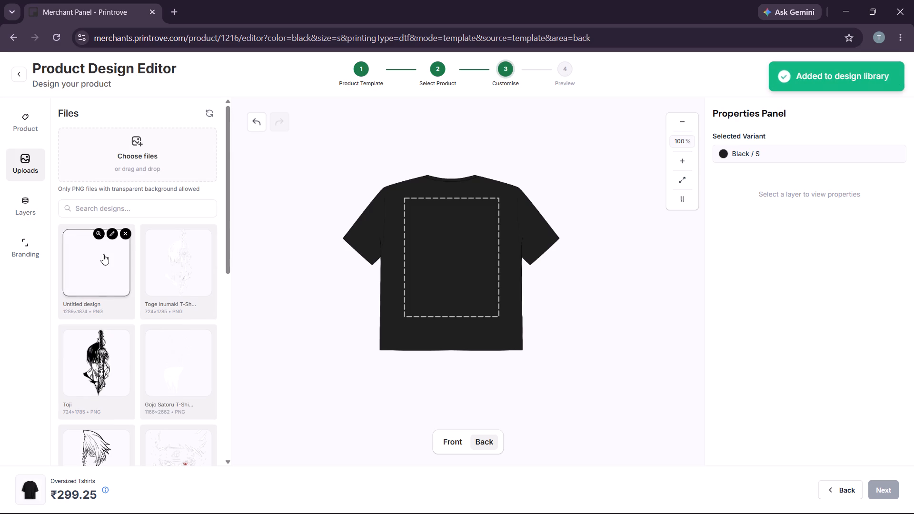
# Place the uploaded Untitled design artwork on the back of the T-shirt.
pyautogui.click(93, 262)
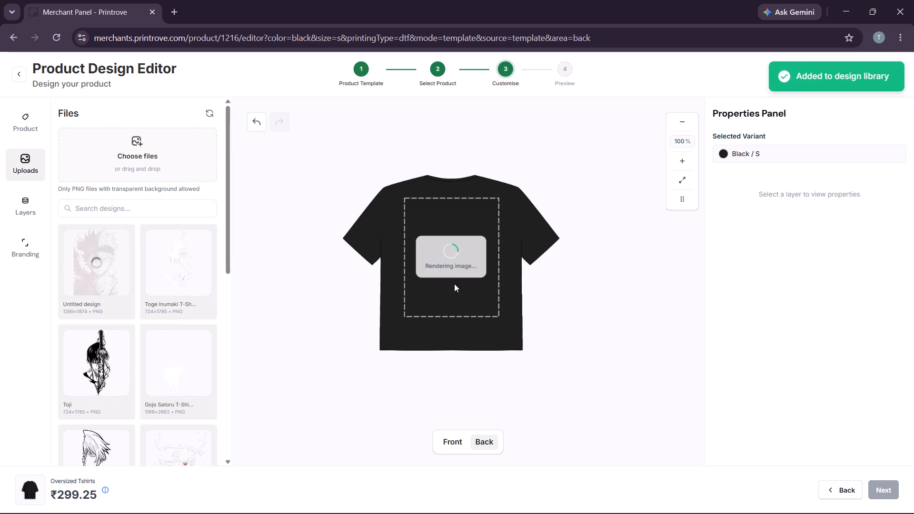
pyautogui.click(560, 281)
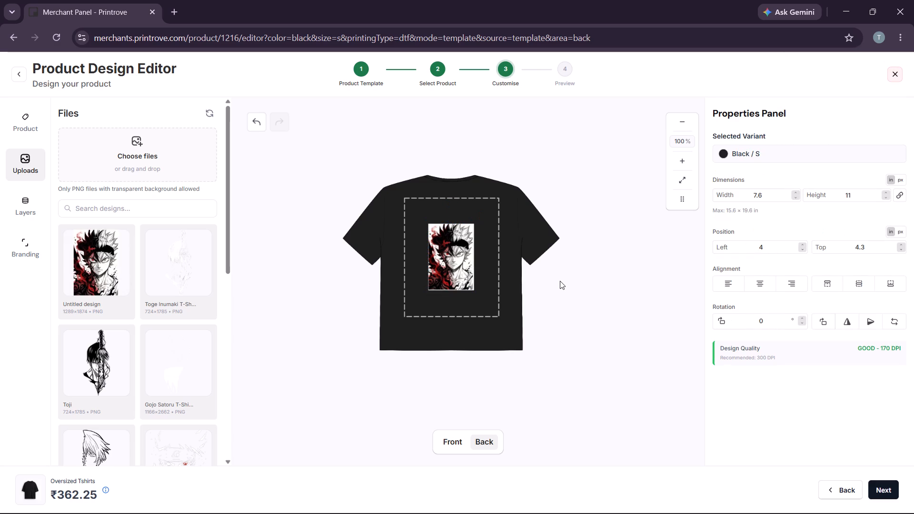
# Delete the Untitled design artwork from the back of the T-shirt.
pyautogui.click(472, 262)
pyautogui.click(481, 216)
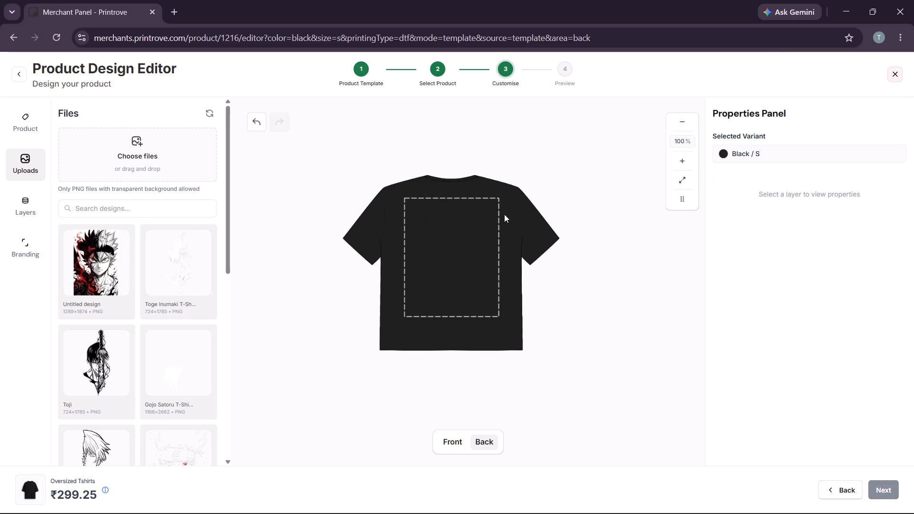
# Switch to the Pinterest page in the other Chrome window and open the related GOJO SENSEI pin with the blue eyes in torn paper.
pyautogui.click(846, 13)
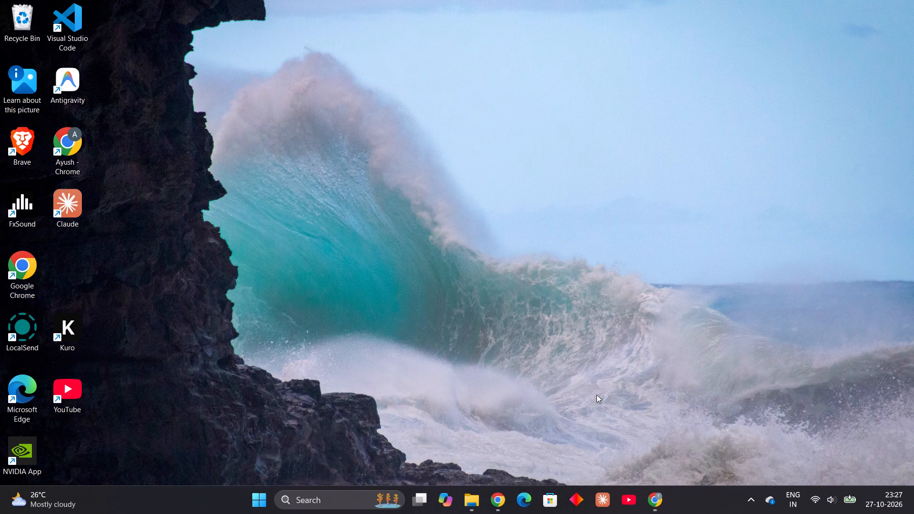
pyautogui.click(489, 504)
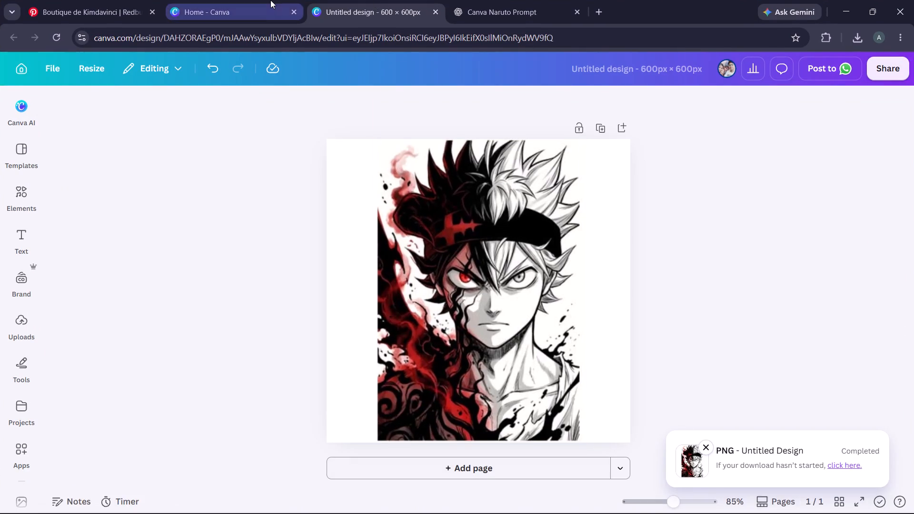
pyautogui.click(271, 0)
pyautogui.click(100, 0)
pyautogui.scroll(-2, 593, 333)
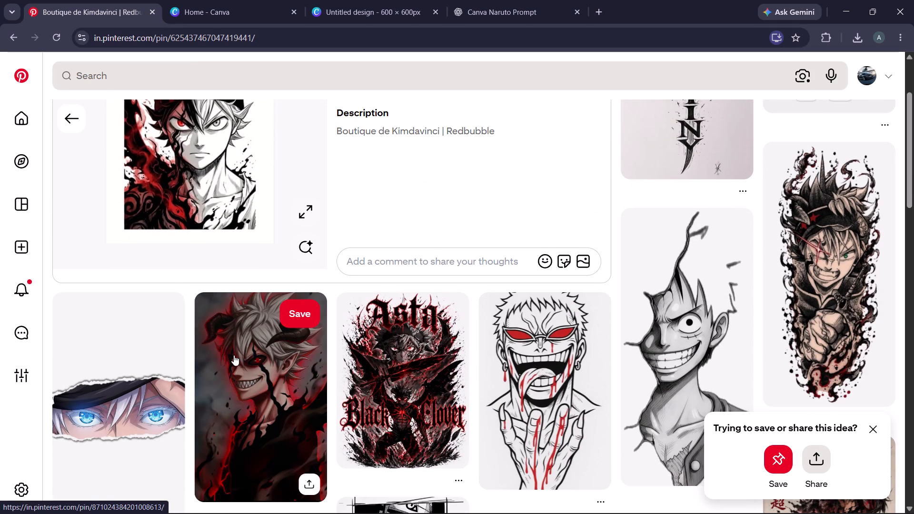
pyautogui.click(109, 400)
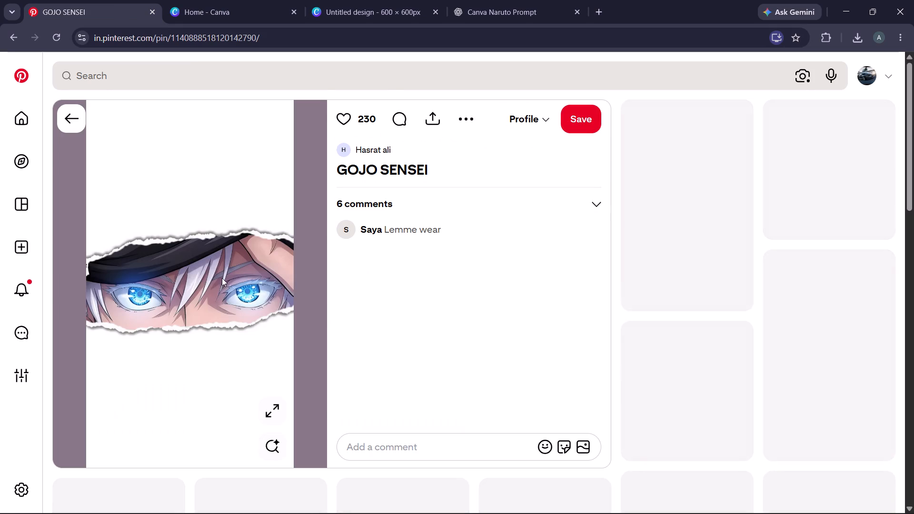
pyautogui.rightClick(206, 246)
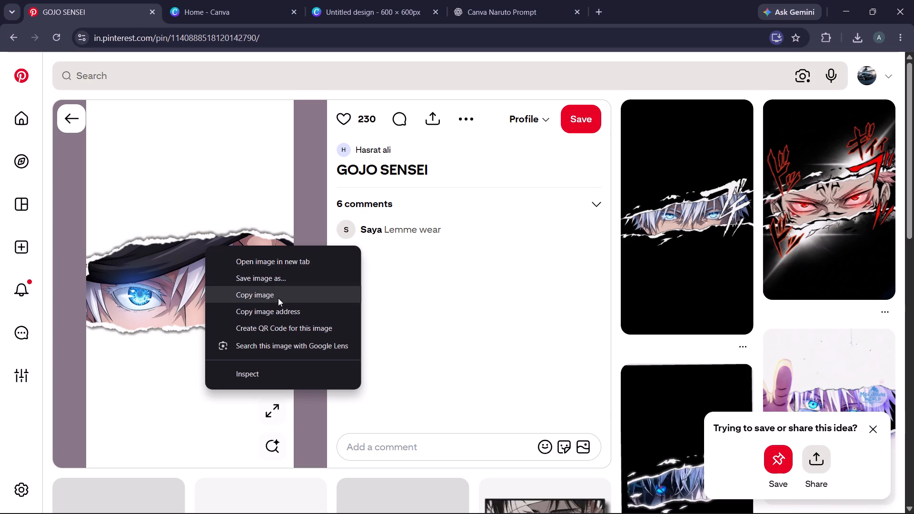
# Browse the related anime artwork below the GOJO SENSEI pin for a replacement T-shirt design.
pyautogui.scroll(-2, 599, 366)
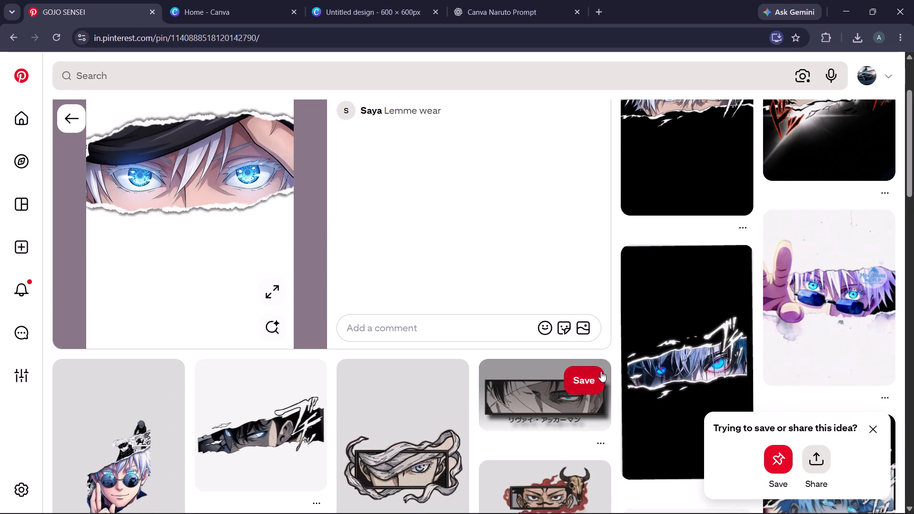
pyautogui.scroll(-2, 601, 371)
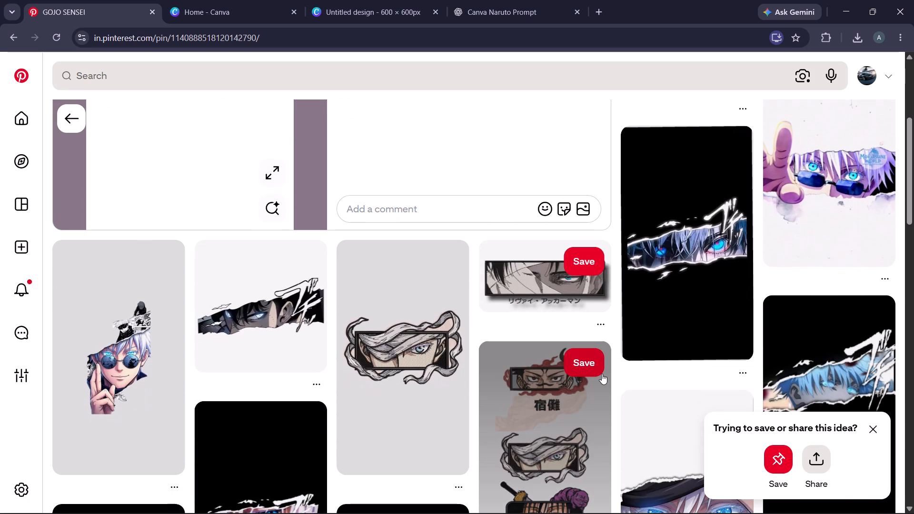
pyautogui.scroll(-4, 602, 374)
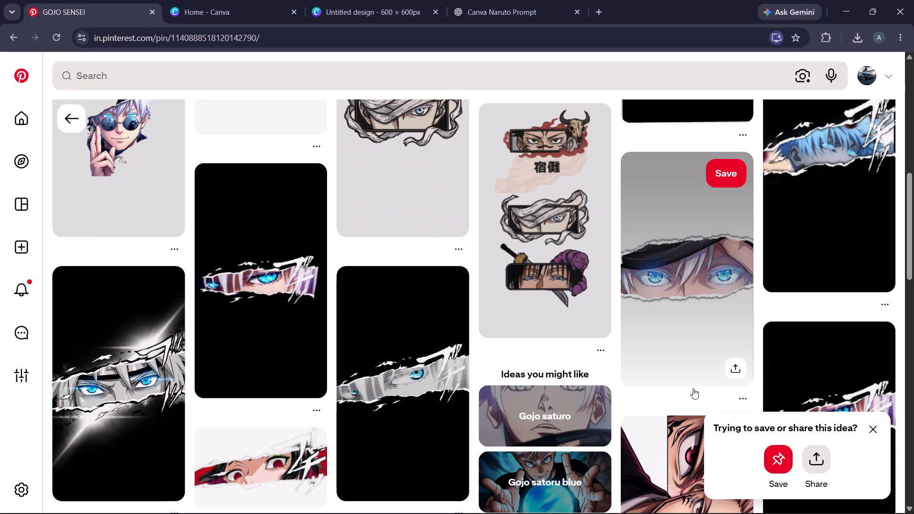
pyautogui.scroll(1, 693, 388)
pyautogui.scroll(-4, 693, 388)
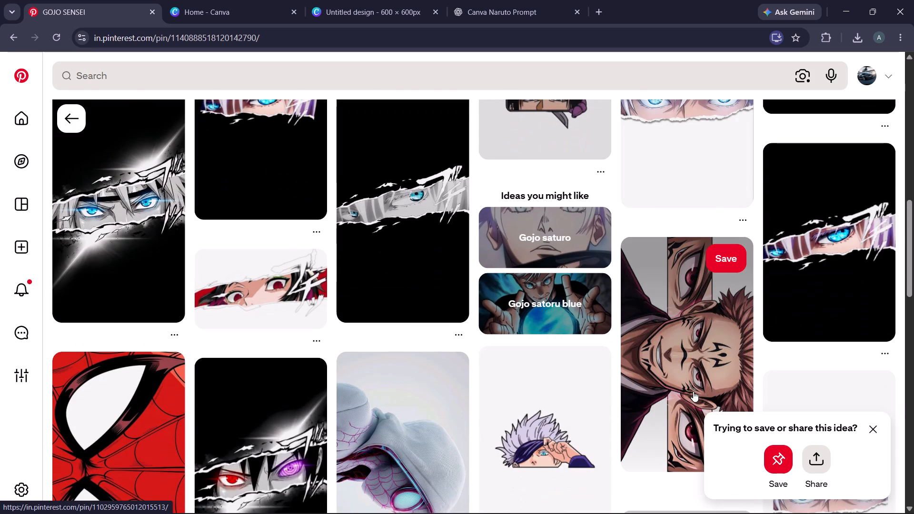
pyautogui.scroll(1, 693, 391)
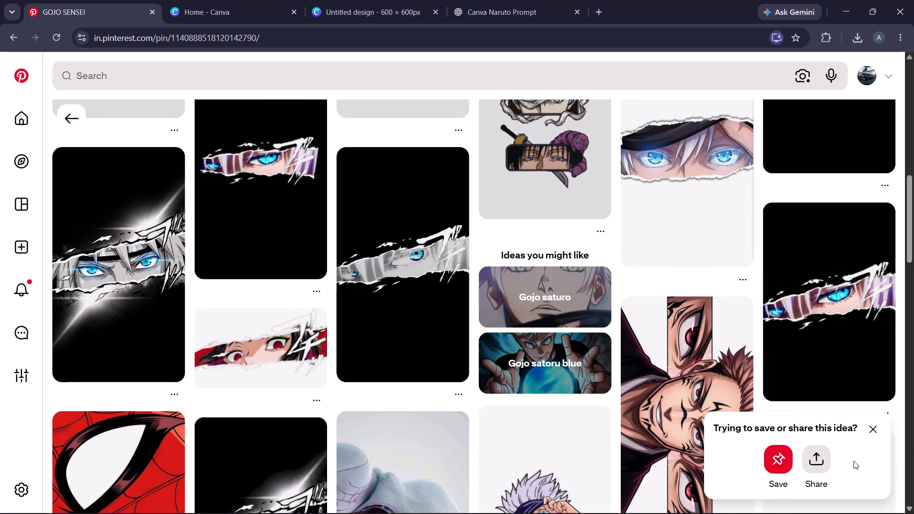
pyautogui.click(874, 431)
pyautogui.scroll(-6, 734, 300)
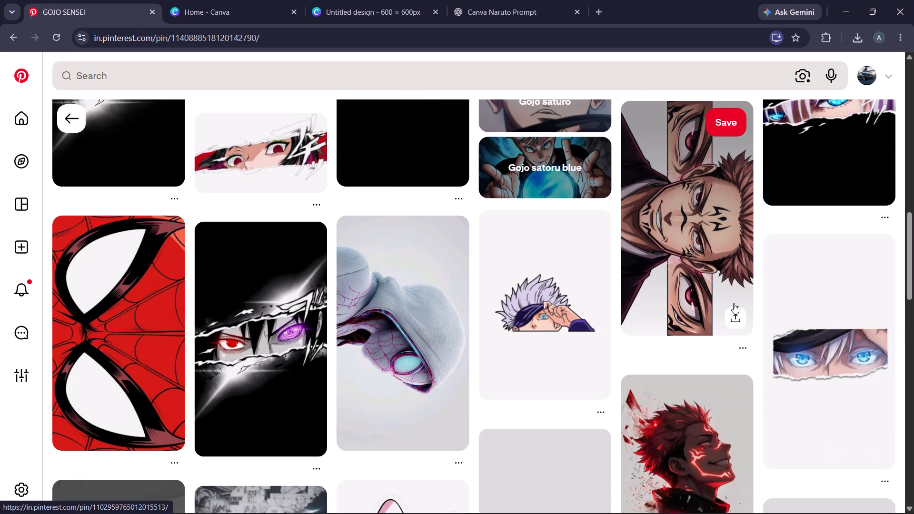
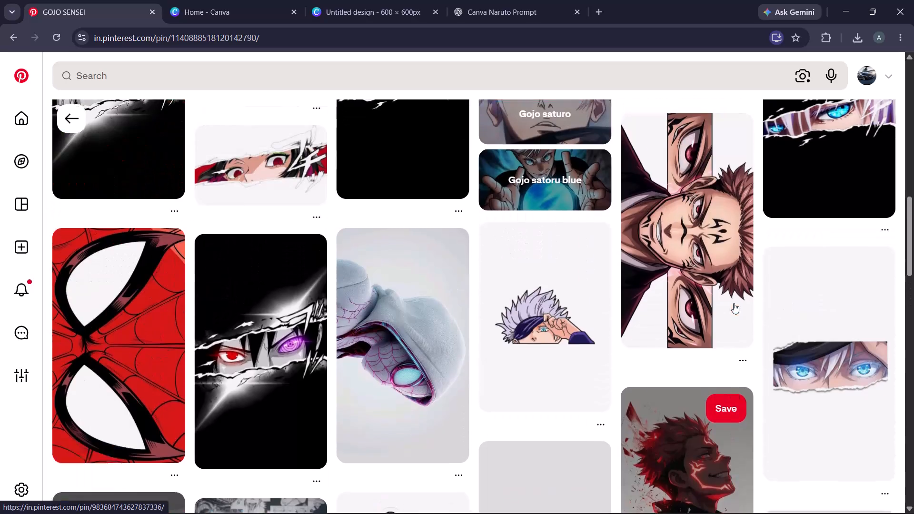
# Save the open GOJO SENSEI torn-paper eyes image from Pinterest to drive F: as "gojo eyes".
pyautogui.scroll(5, 734, 303)
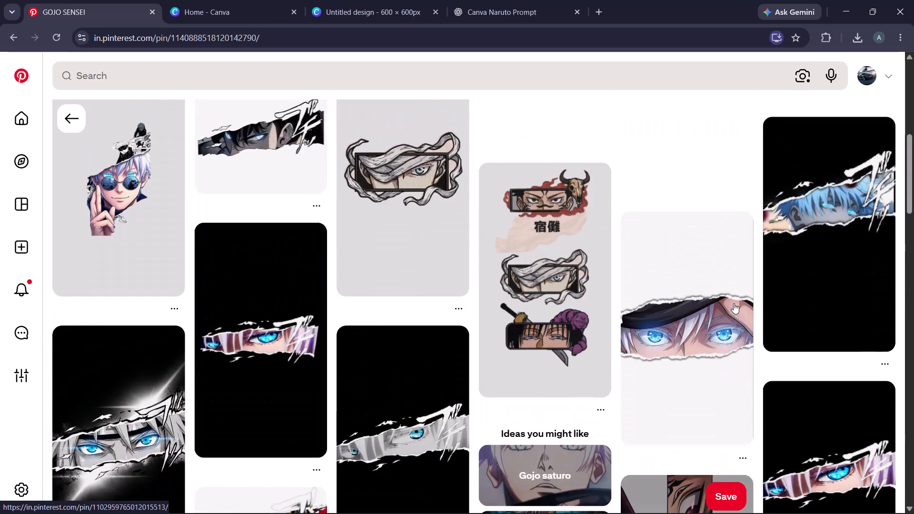
pyautogui.scroll(8, 734, 303)
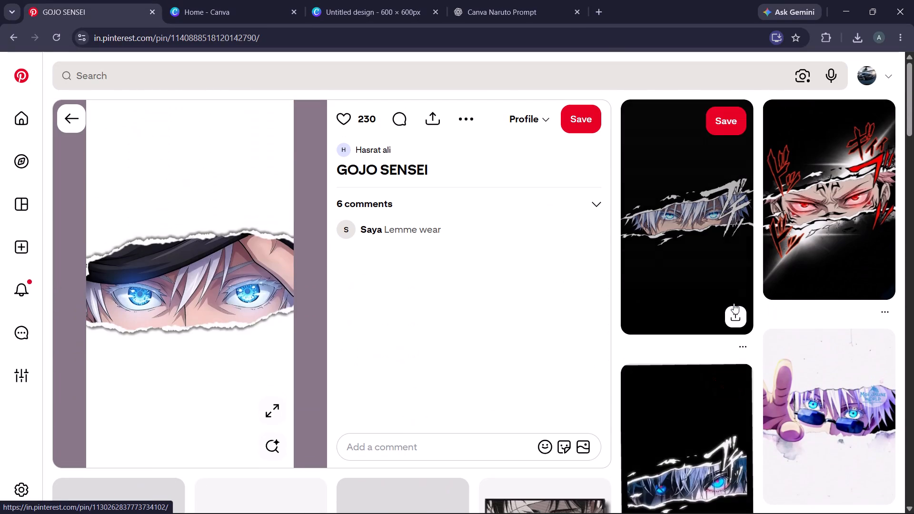
pyautogui.rightClick(292, 242)
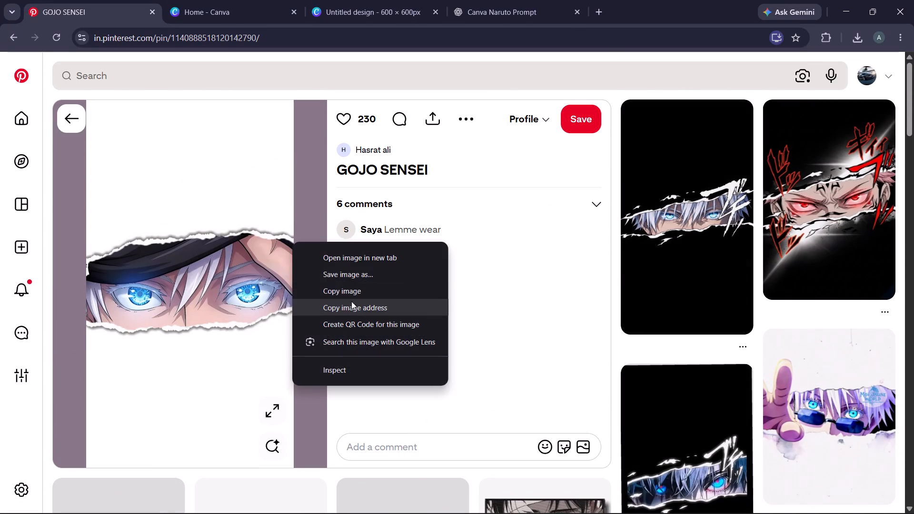
pyautogui.click(359, 272)
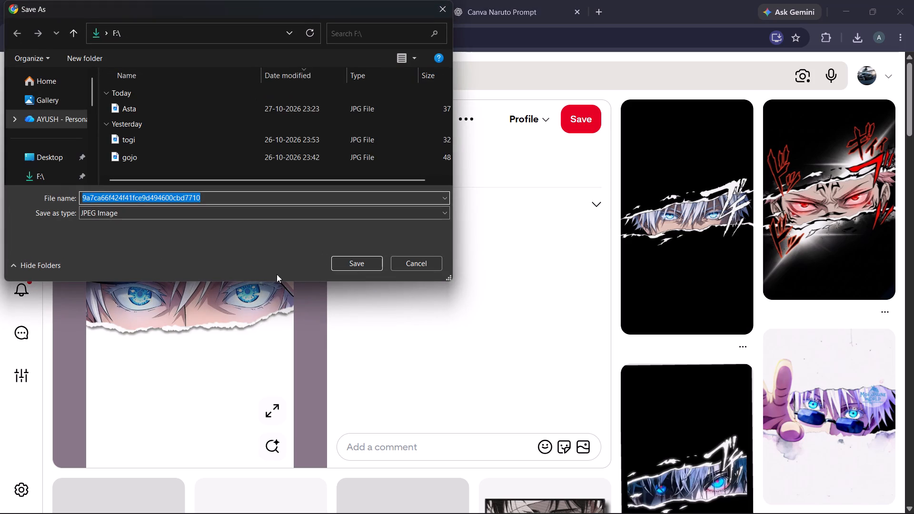
pyautogui.write('gojo')
pyautogui.press('space')
pyautogui.write('eyes')
pyautogui.press('Return')
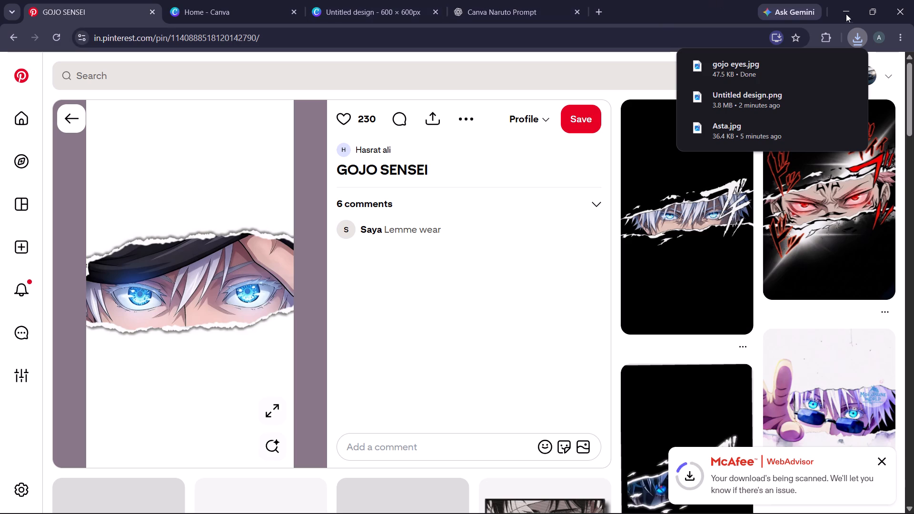
# Switch to the Canva home page, upload gojo eyes from drive F:, and create a new design from it.
pyautogui.click(307, 0)
pyautogui.click(228, 0)
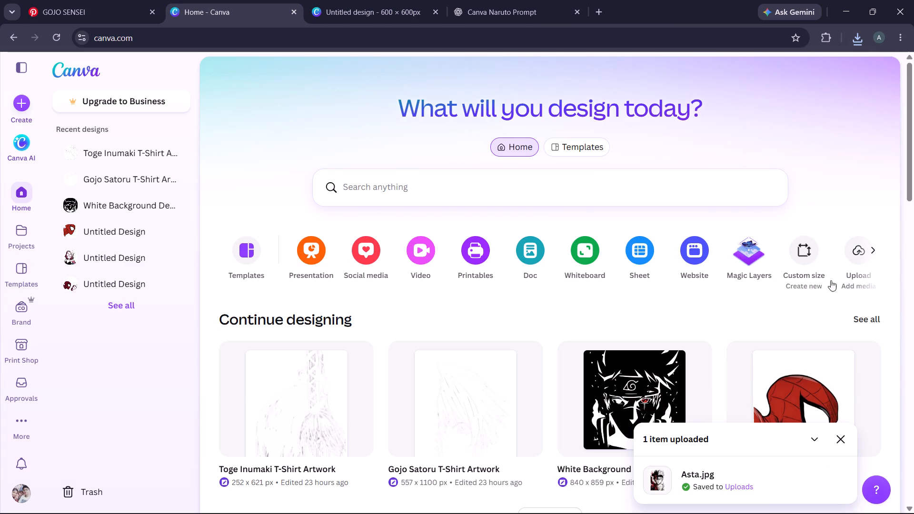
pyautogui.click(845, 266)
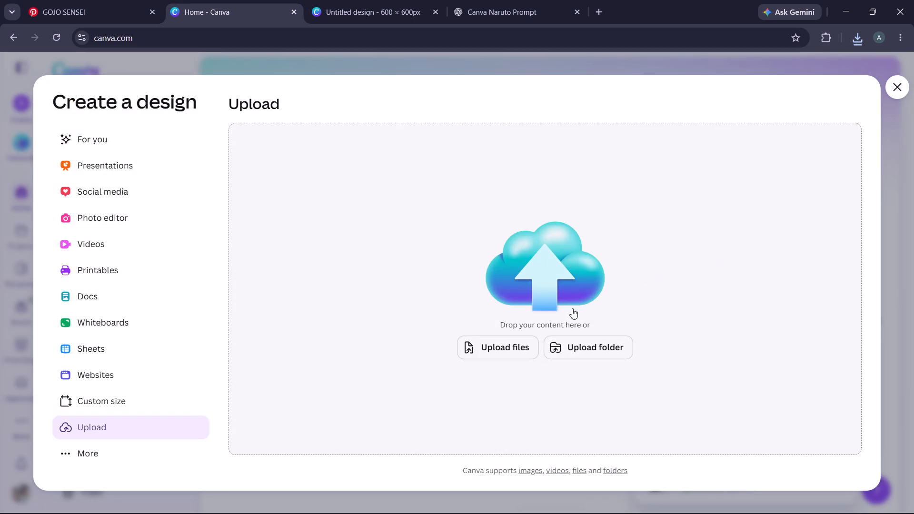
pyautogui.click(527, 339)
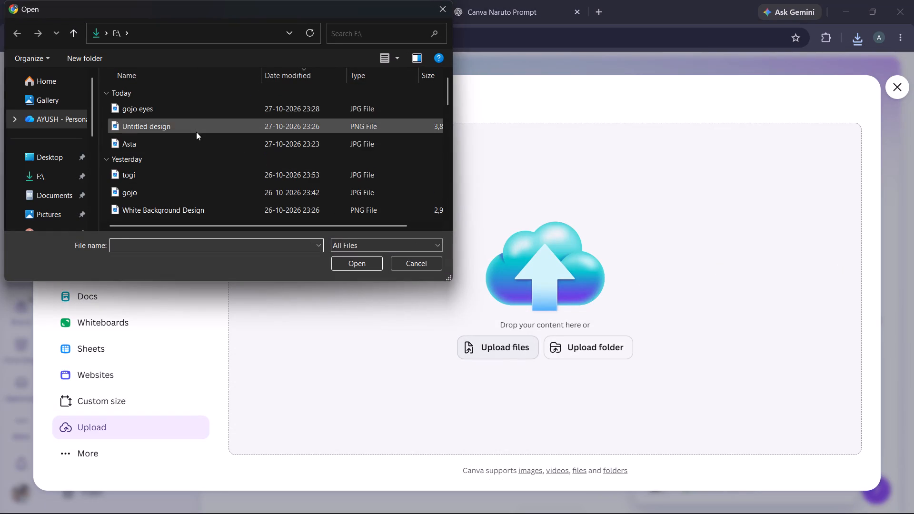
pyautogui.click(190, 112)
pyautogui.click(358, 263)
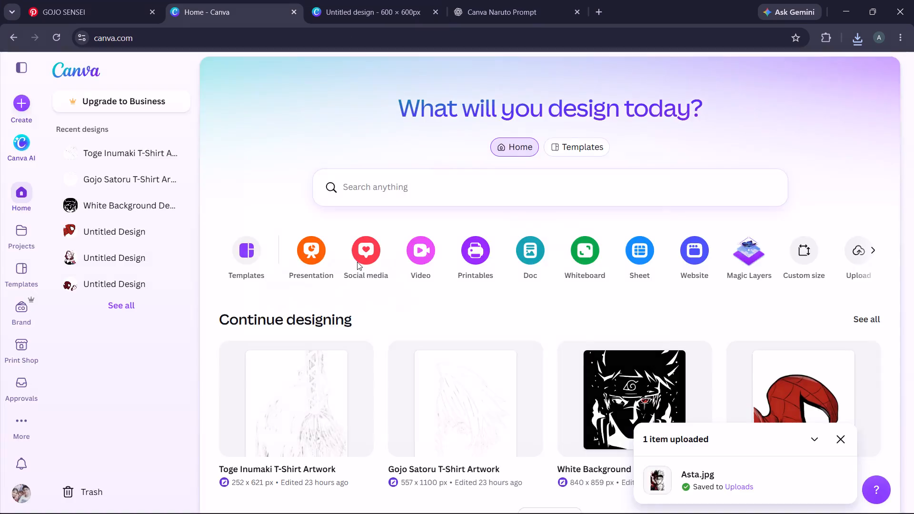
pyautogui.click(533, 238)
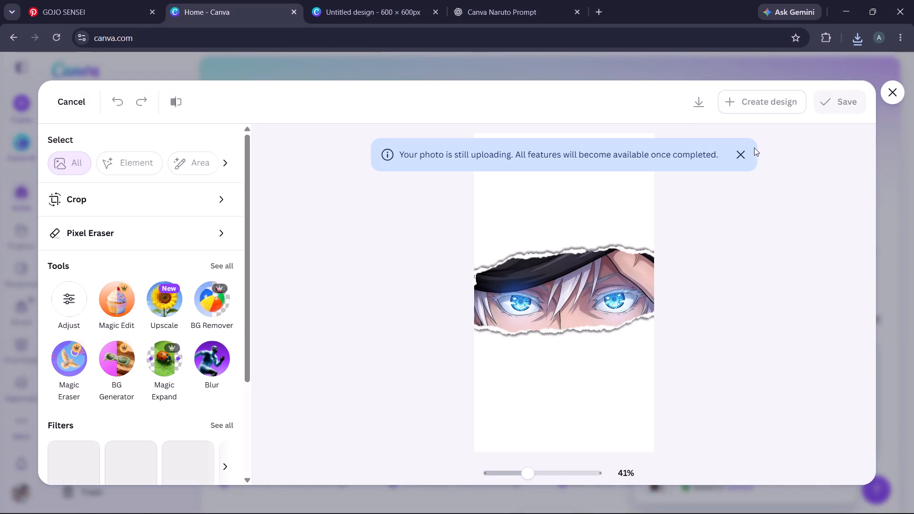
pyautogui.click(766, 108)
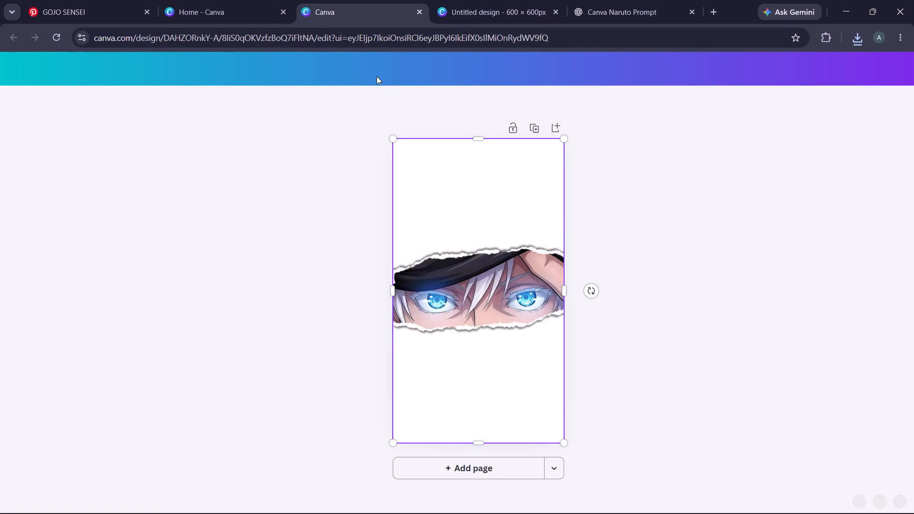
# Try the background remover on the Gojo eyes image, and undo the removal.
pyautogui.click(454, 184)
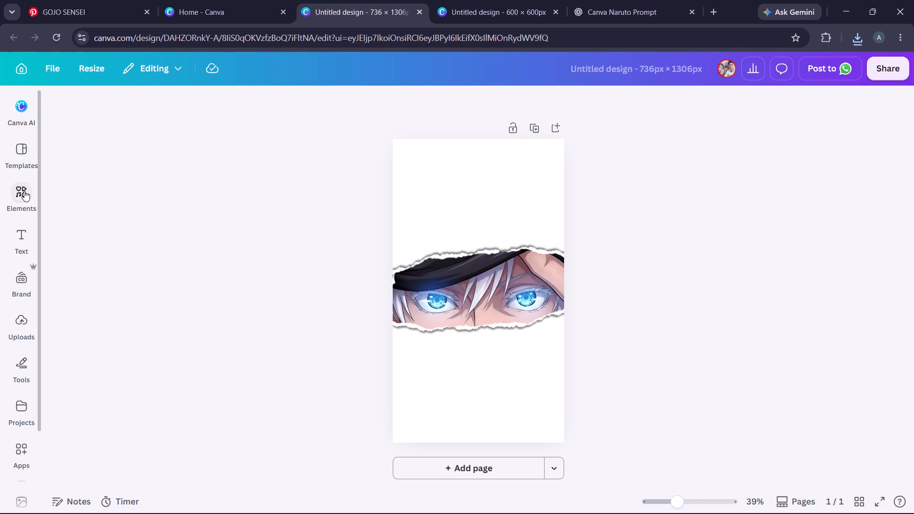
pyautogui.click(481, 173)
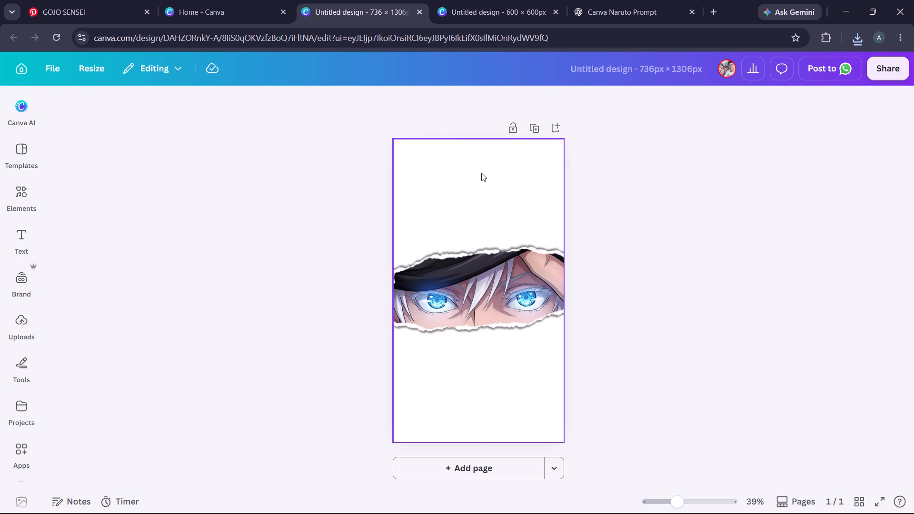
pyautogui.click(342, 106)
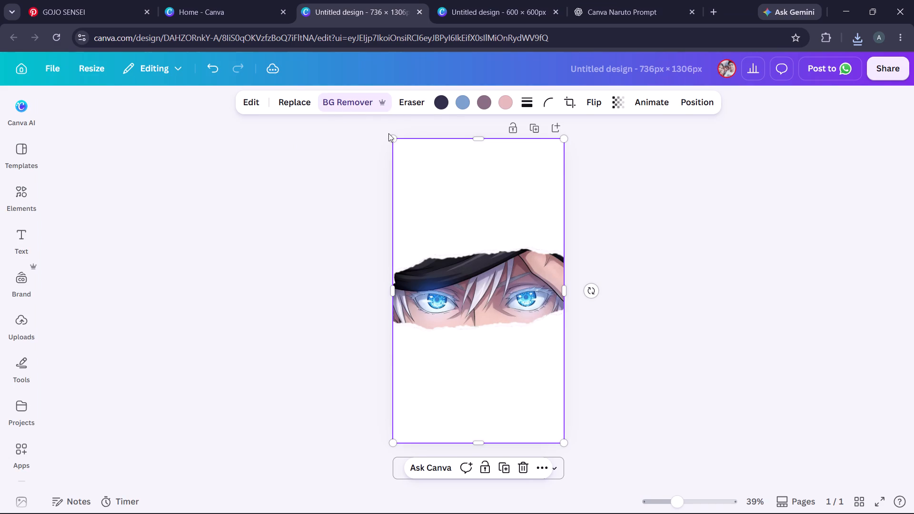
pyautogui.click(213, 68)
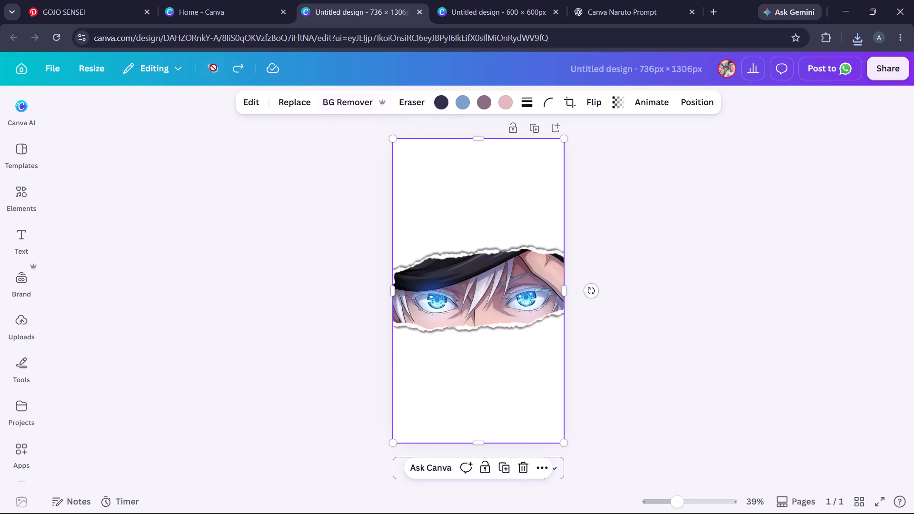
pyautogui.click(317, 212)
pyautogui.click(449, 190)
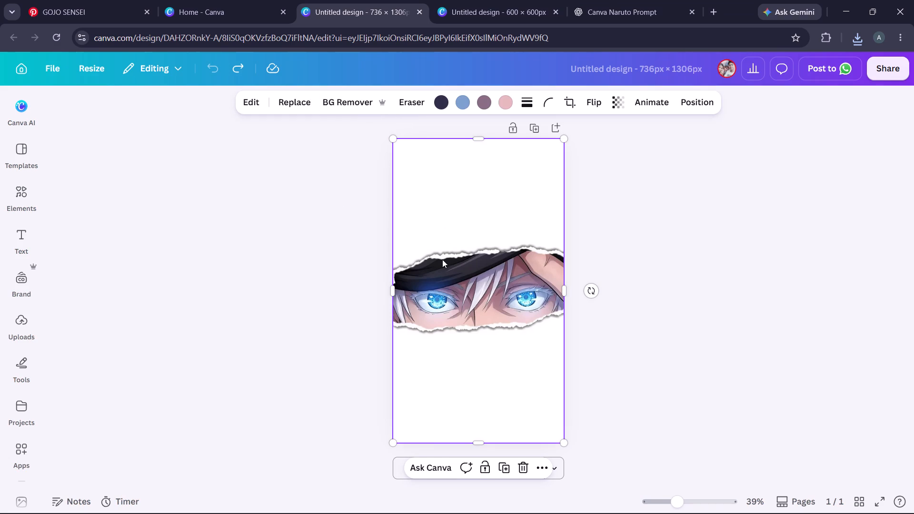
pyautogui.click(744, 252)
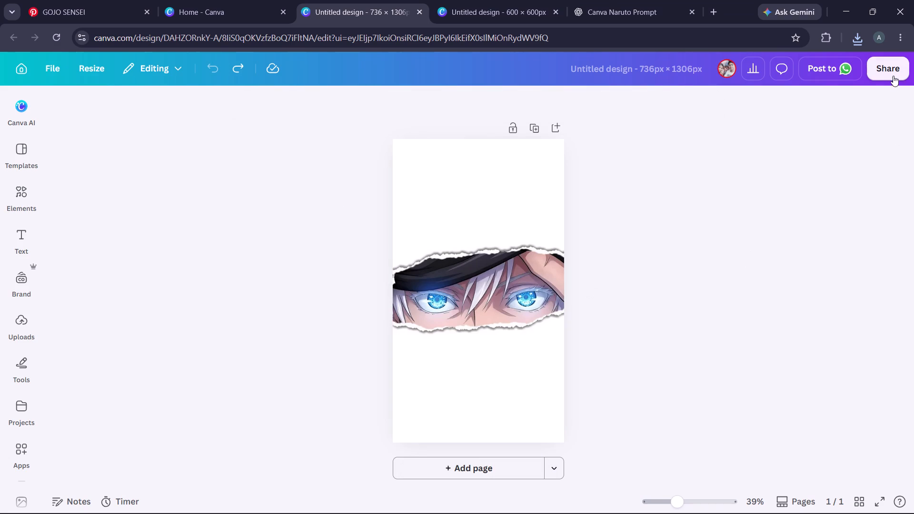
# Download the Gojo eyes design as a high-quality PNG with transparent background, enlarged to 2116 × 3755 px.
pyautogui.click(892, 73)
pyautogui.click(699, 344)
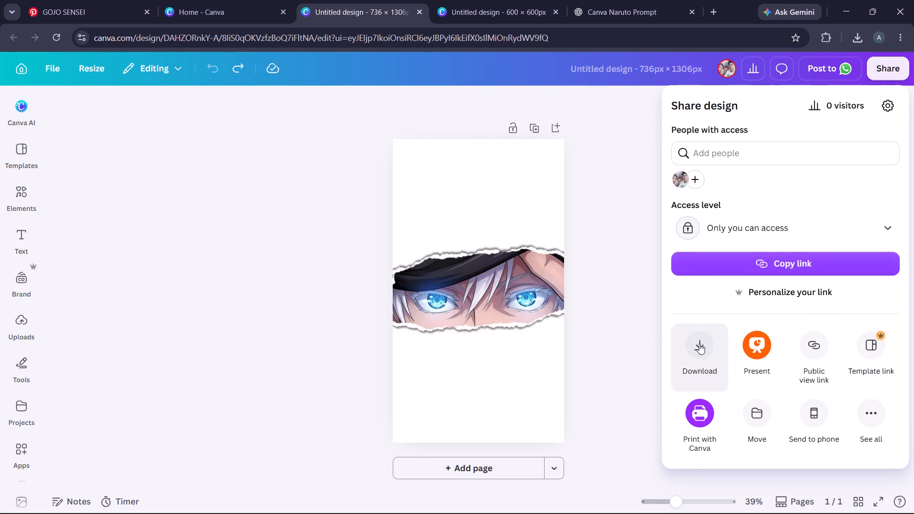
pyautogui.moveTo(711, 198); pyautogui.dragTo(715, 199)
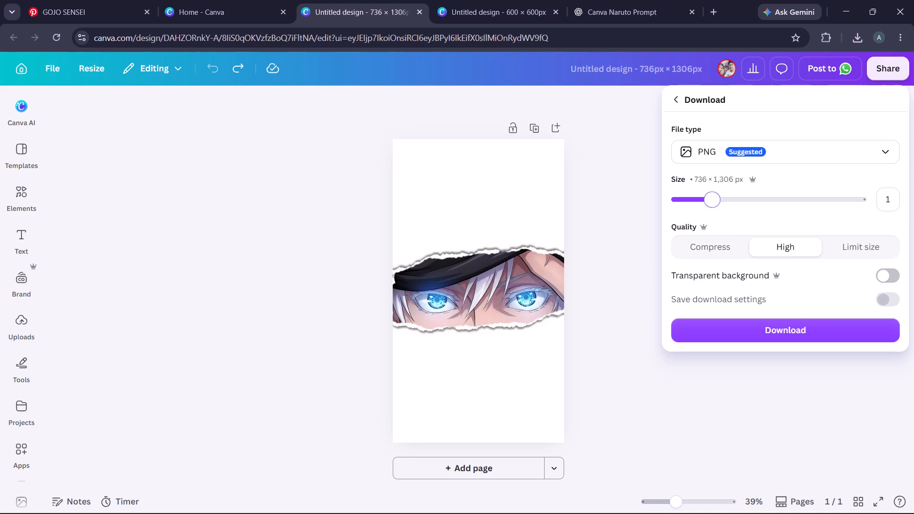
pyautogui.moveTo(715, 199); pyautogui.dragTo(830, 235)
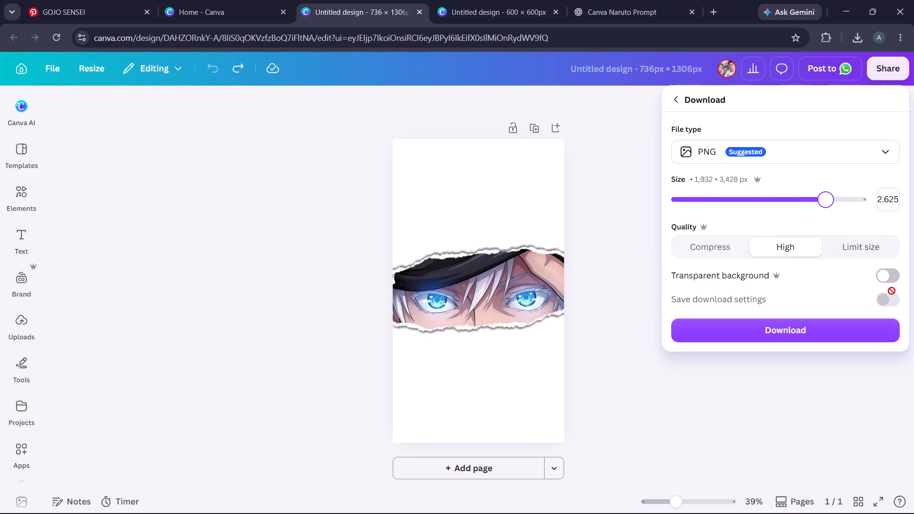
pyautogui.click(895, 279)
pyautogui.moveTo(828, 201); pyautogui.dragTo(832, 202)
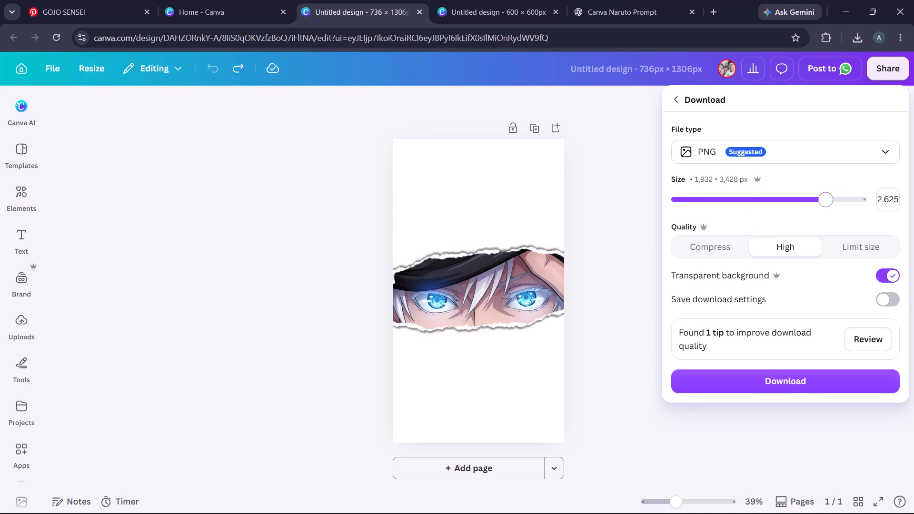
pyautogui.moveTo(832, 202); pyautogui.dragTo(841, 208)
pyautogui.click(831, 384)
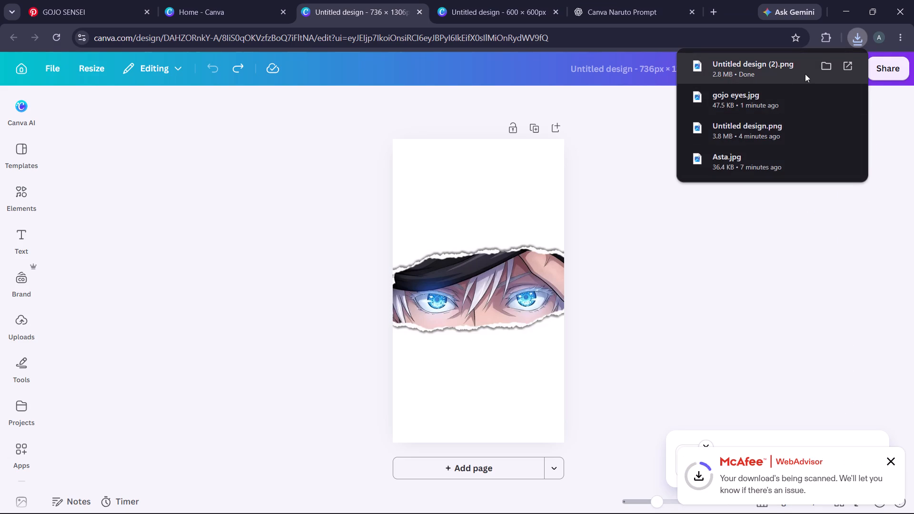
# Show the downloaded PNG in its folder on drive F: and delete the older Untitled design PNG with the Asta artwork.
pyautogui.click(824, 68)
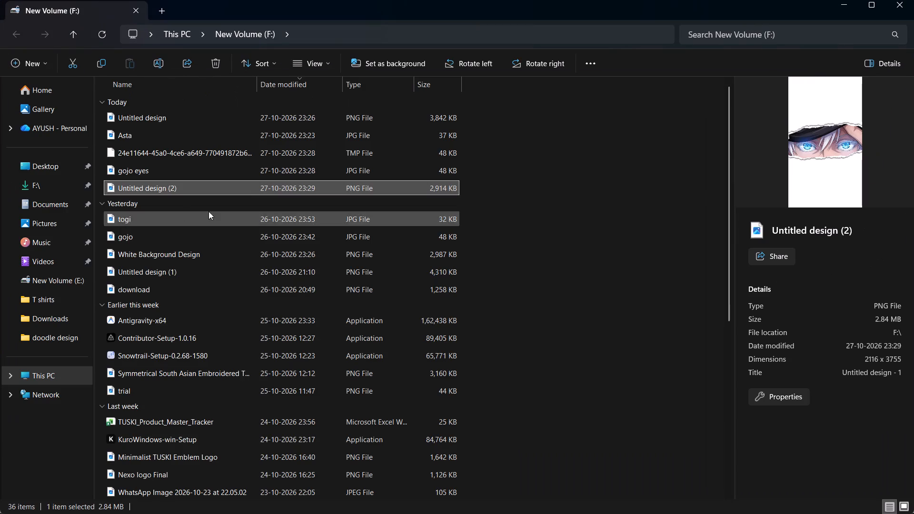
pyautogui.rightClick(179, 185)
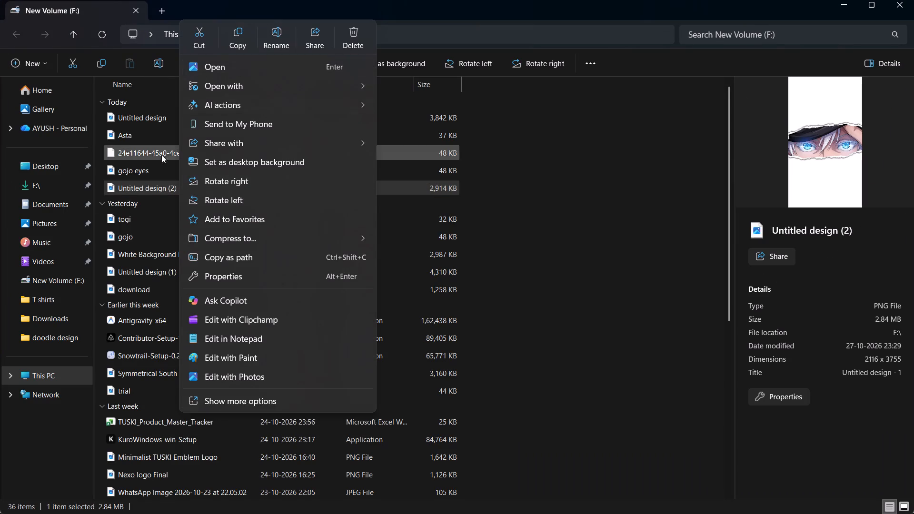
pyautogui.rightClick(164, 188)
pyautogui.click(636, 245)
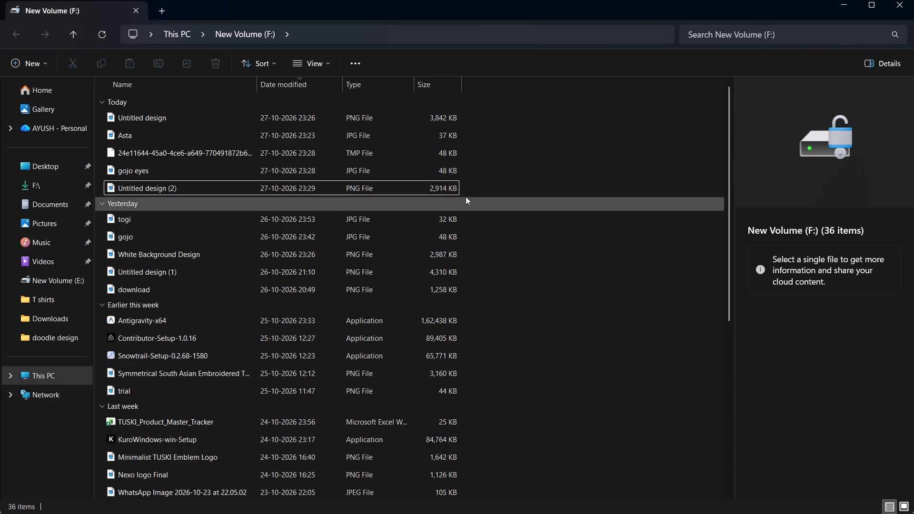
pyautogui.doubleClick(223, 117)
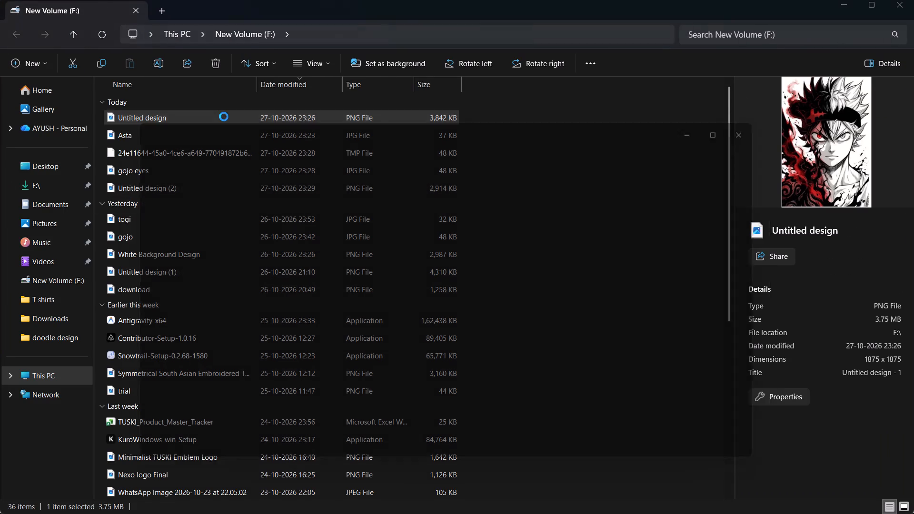
pyautogui.click(772, 125)
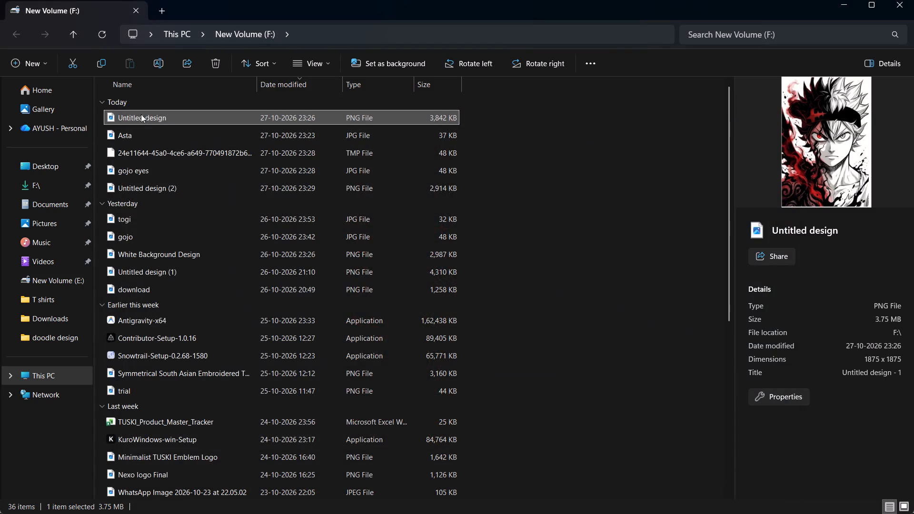
pyautogui.click(150, 113)
pyautogui.click(212, 65)
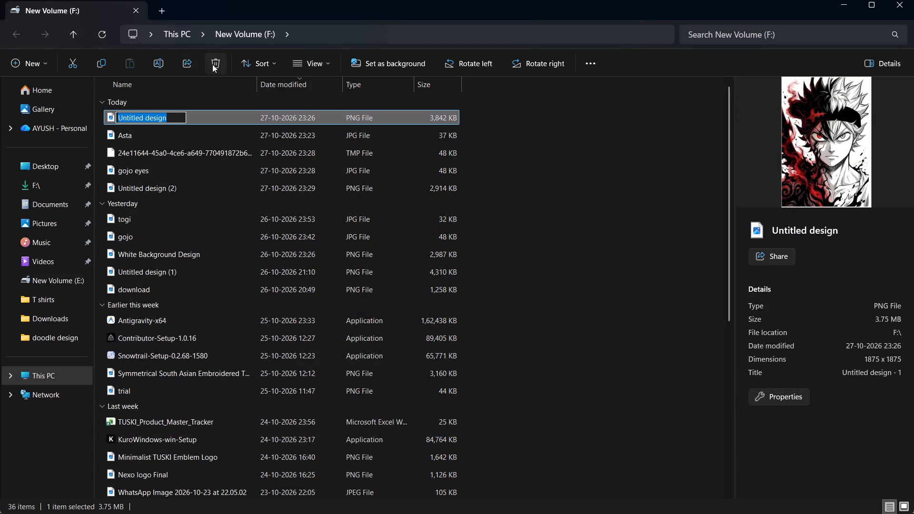
pyautogui.click(226, 123)
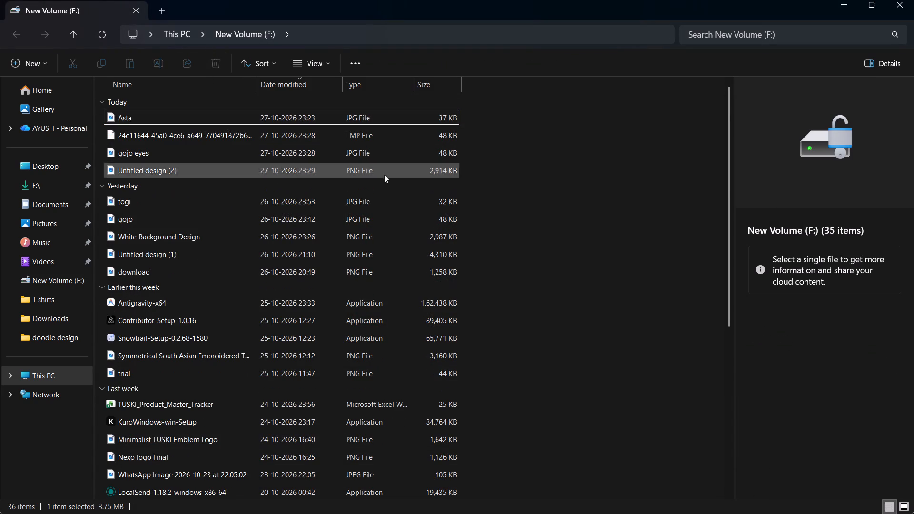
pyautogui.click(507, 171)
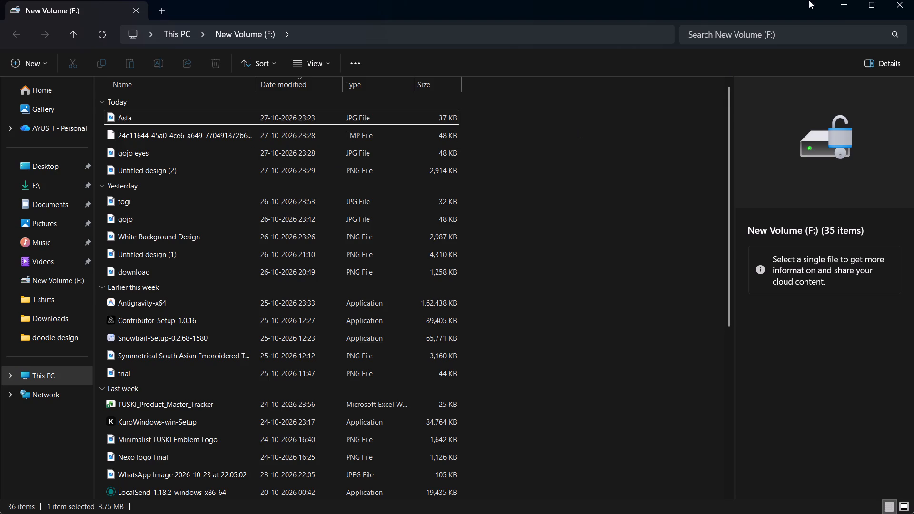
# Switch to the Printrove product editor in the other Chrome window and upload the Untitled design (2) PNG to its design files.
pyautogui.click(842, 7)
pyautogui.click(507, 1)
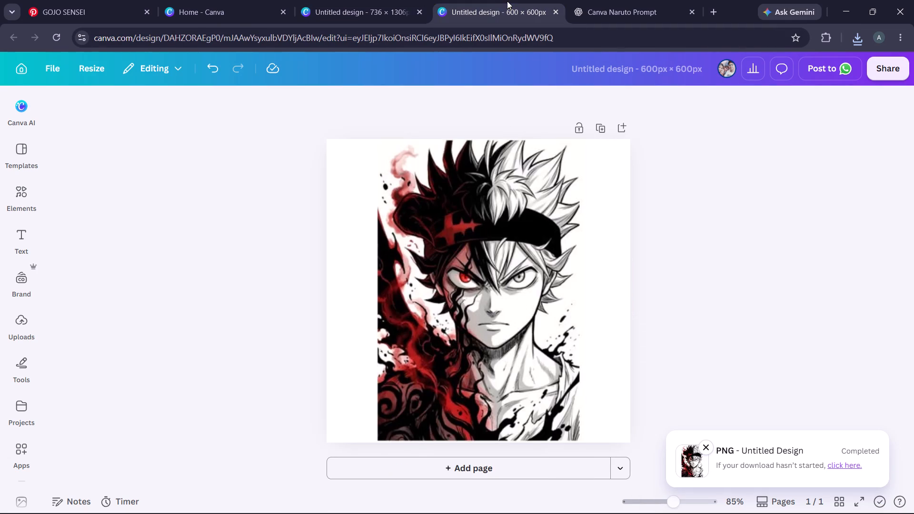
pyautogui.click(393, 0)
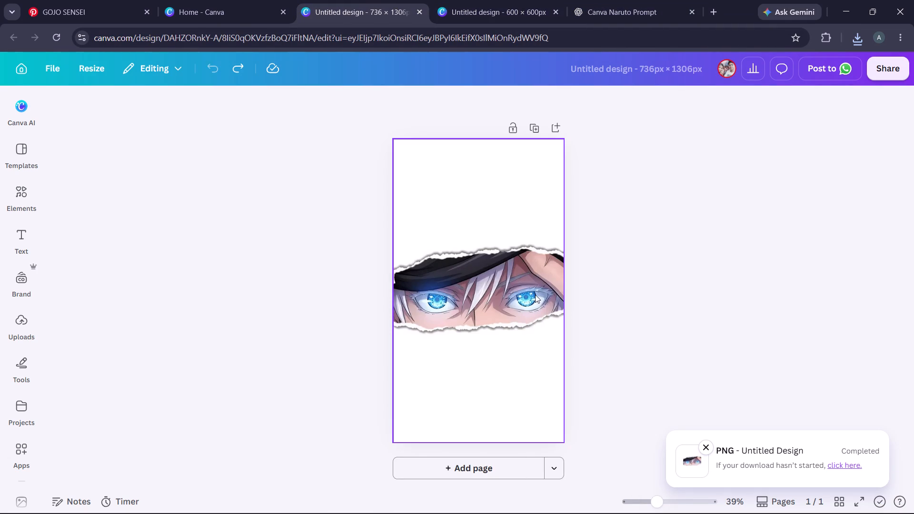
pyautogui.click(844, 2)
pyautogui.click(660, 505)
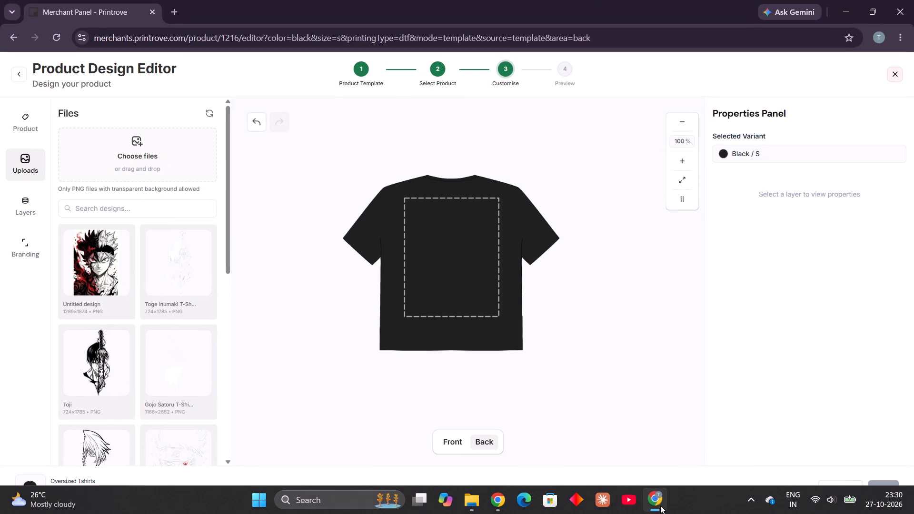
pyautogui.click(149, 145)
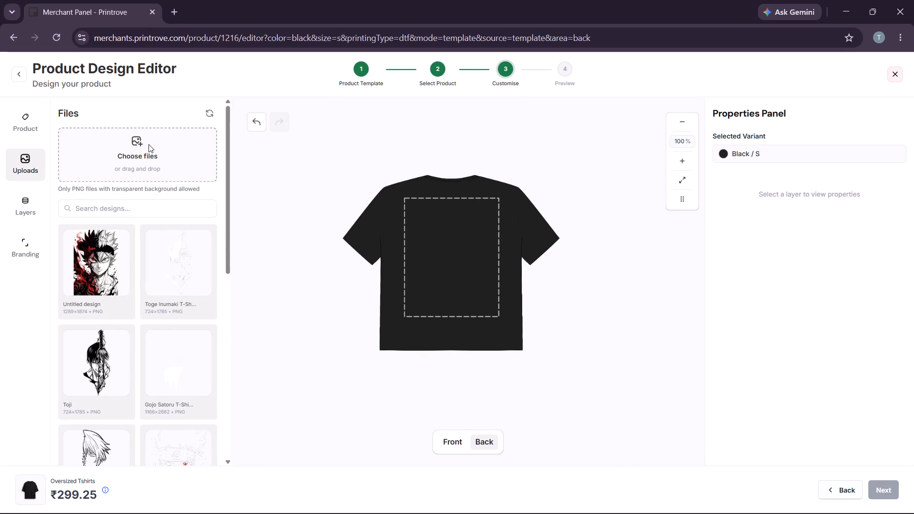
pyautogui.click(164, 114)
pyautogui.click(344, 260)
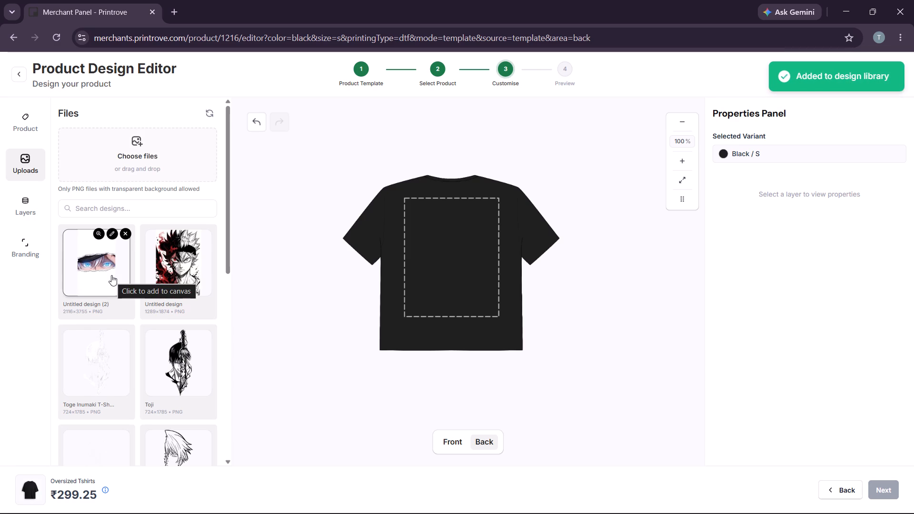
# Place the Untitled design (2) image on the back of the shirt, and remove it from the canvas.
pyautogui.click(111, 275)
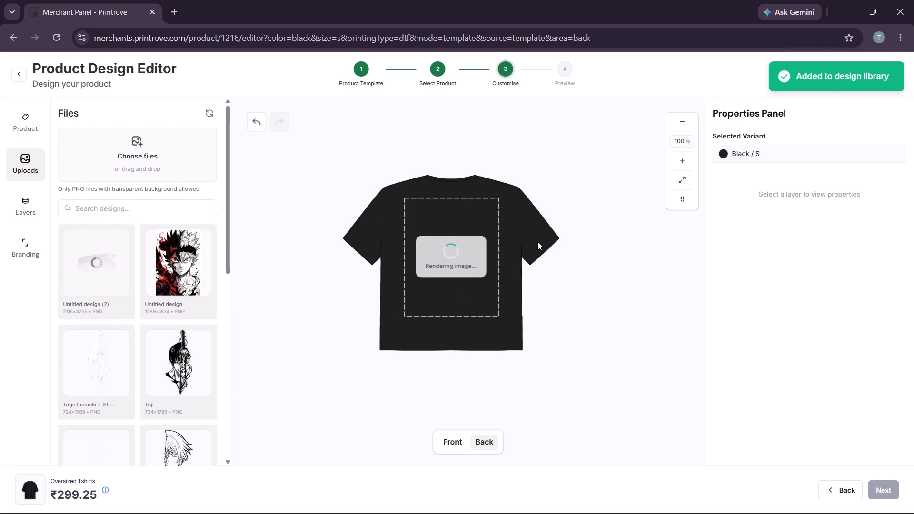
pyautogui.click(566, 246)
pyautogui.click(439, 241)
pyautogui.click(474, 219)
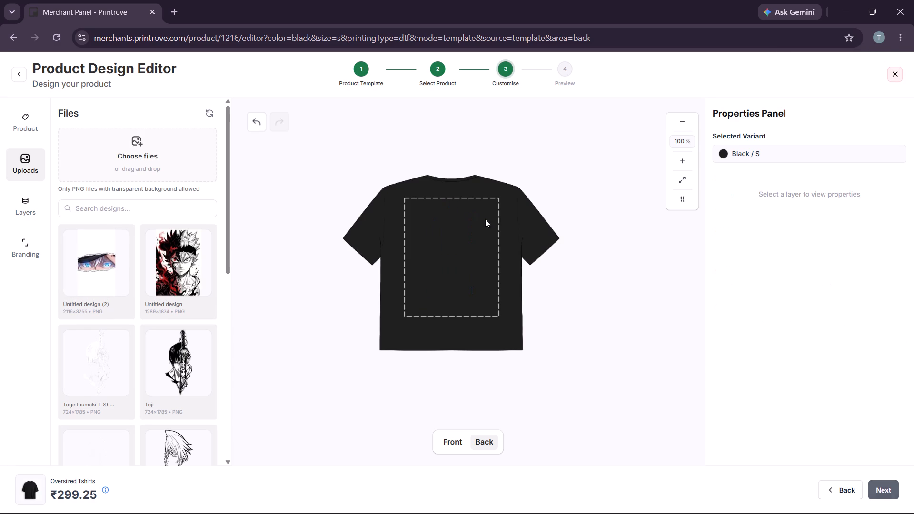
# Switch to the Gojo eyes design in Canva in the other Chrome window.
pyautogui.click(844, 8)
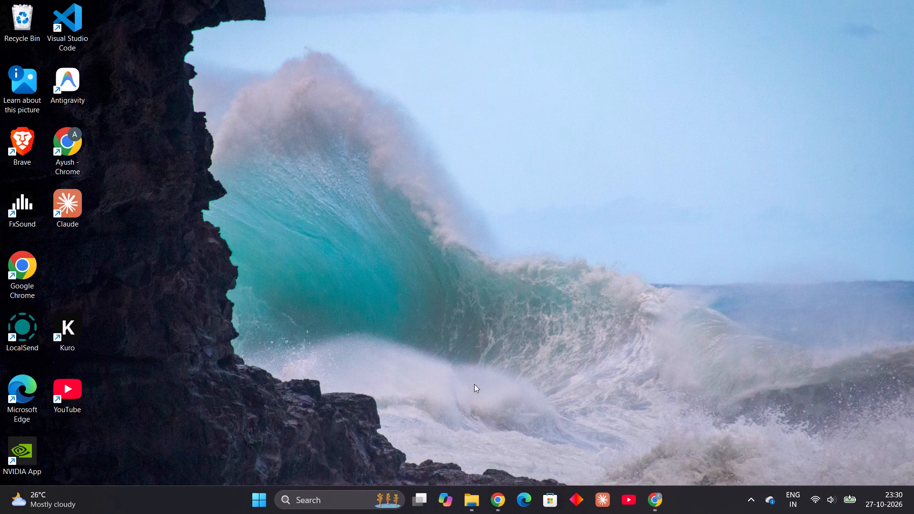
pyautogui.click(497, 495)
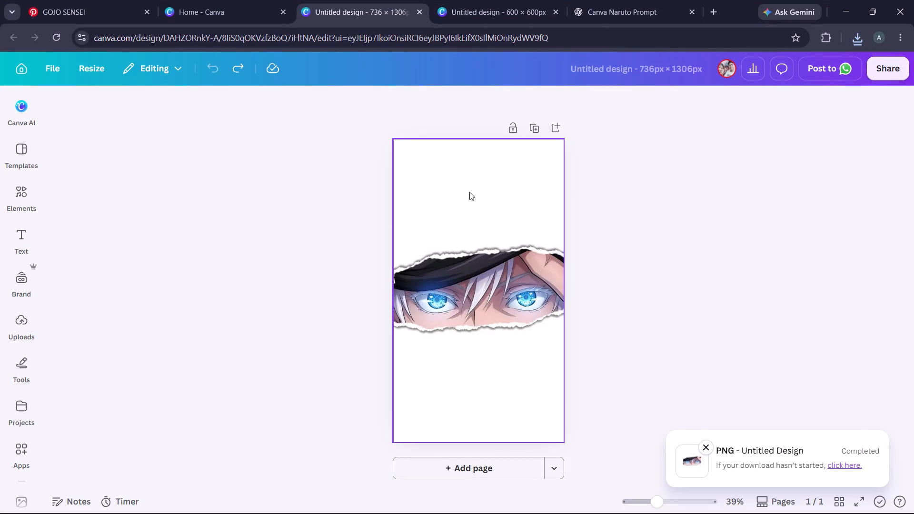
pyautogui.click(469, 192)
pyautogui.click(277, 190)
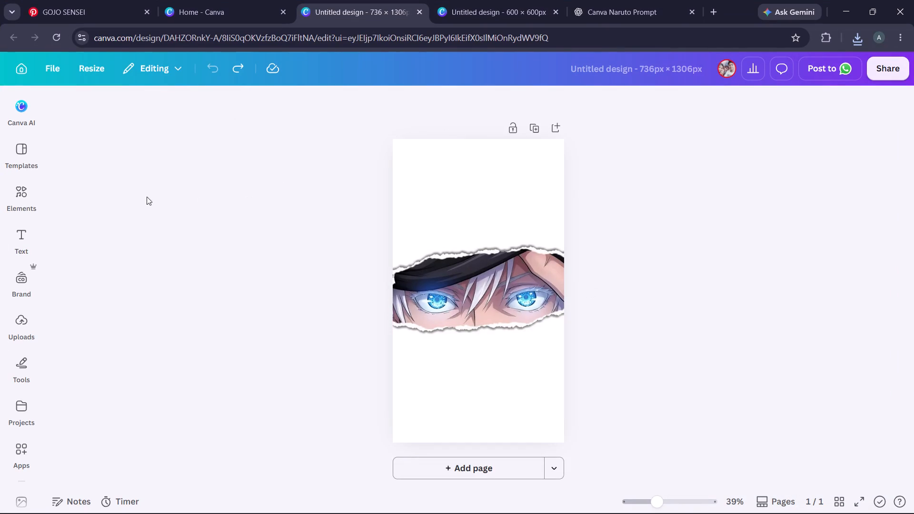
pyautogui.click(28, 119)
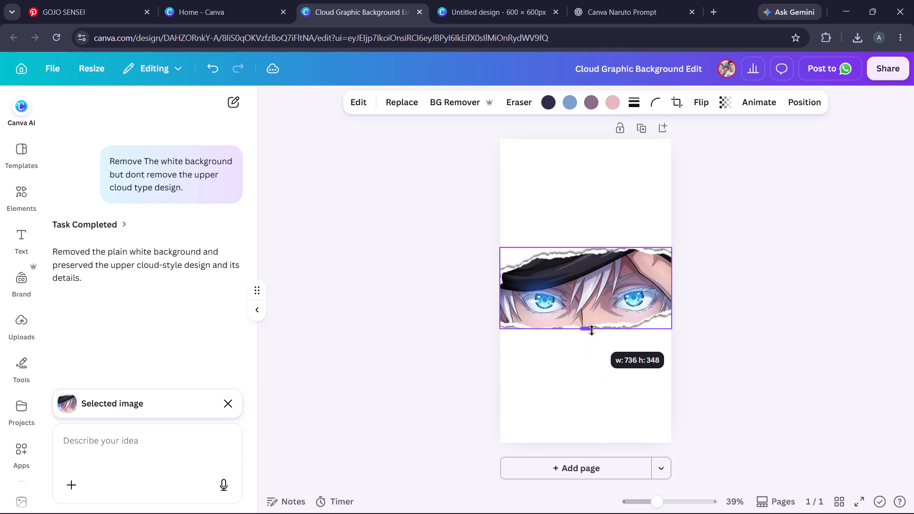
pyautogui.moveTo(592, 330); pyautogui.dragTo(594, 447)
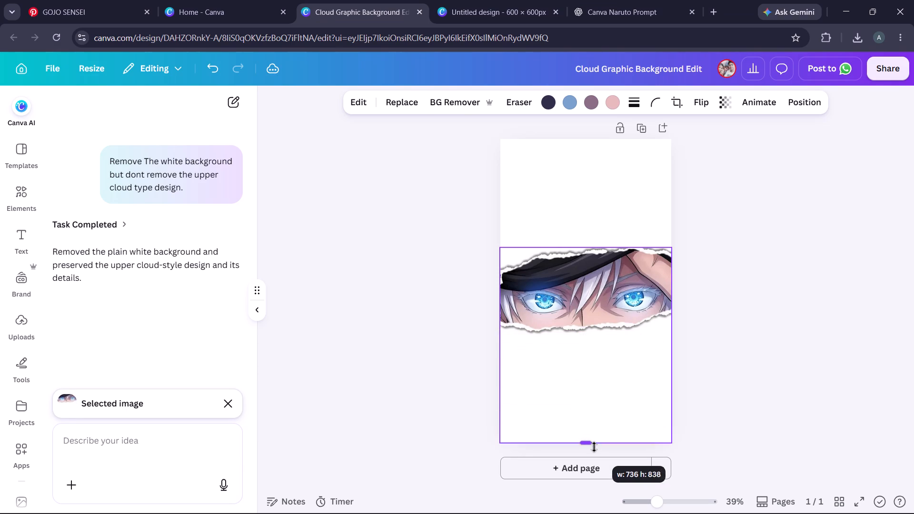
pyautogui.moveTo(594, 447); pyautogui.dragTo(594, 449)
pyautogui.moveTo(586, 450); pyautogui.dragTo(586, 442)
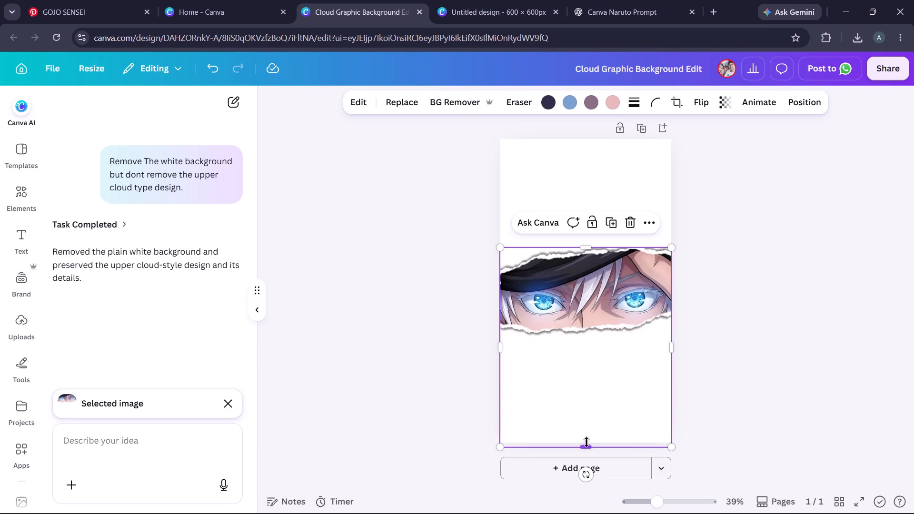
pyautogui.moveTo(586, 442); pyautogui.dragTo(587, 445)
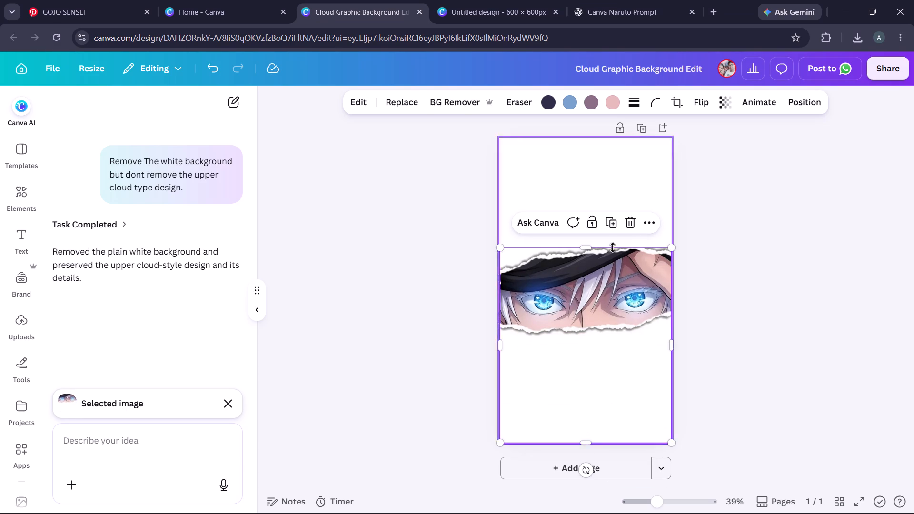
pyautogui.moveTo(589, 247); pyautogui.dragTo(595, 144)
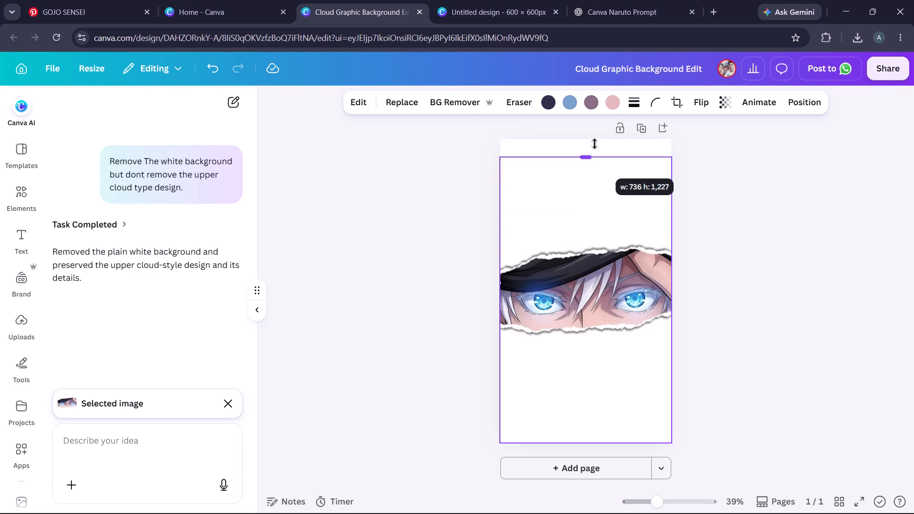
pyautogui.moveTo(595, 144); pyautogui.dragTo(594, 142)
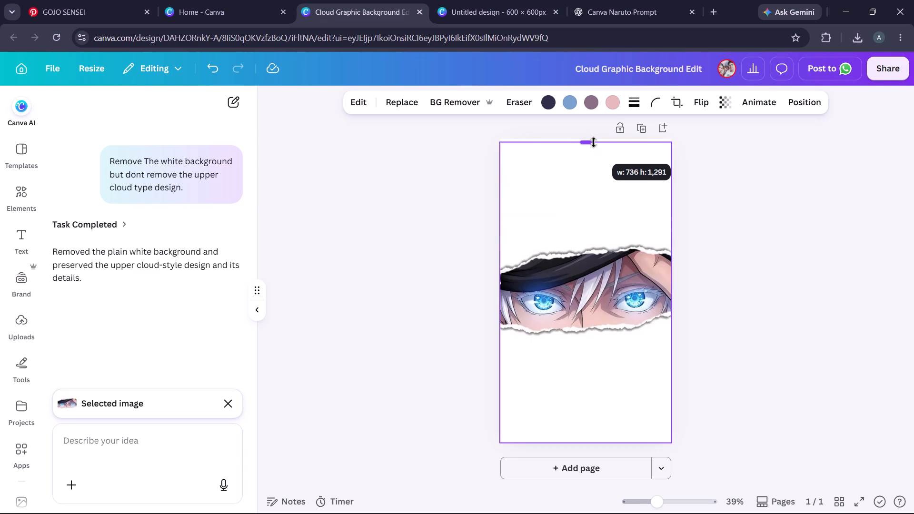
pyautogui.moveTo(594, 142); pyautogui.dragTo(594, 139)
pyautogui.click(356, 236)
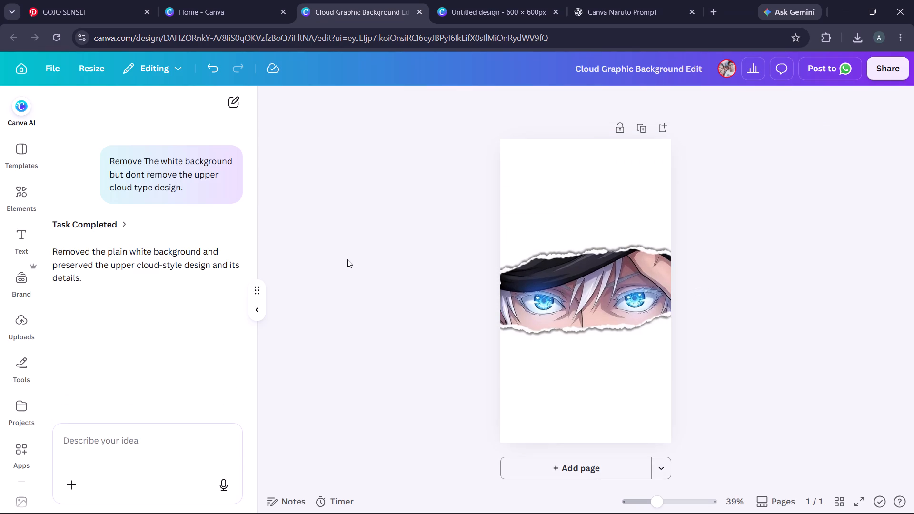
# Remove the Gojo eyes image's background with the BG Remover.
pyautogui.click(646, 220)
pyautogui.click(458, 104)
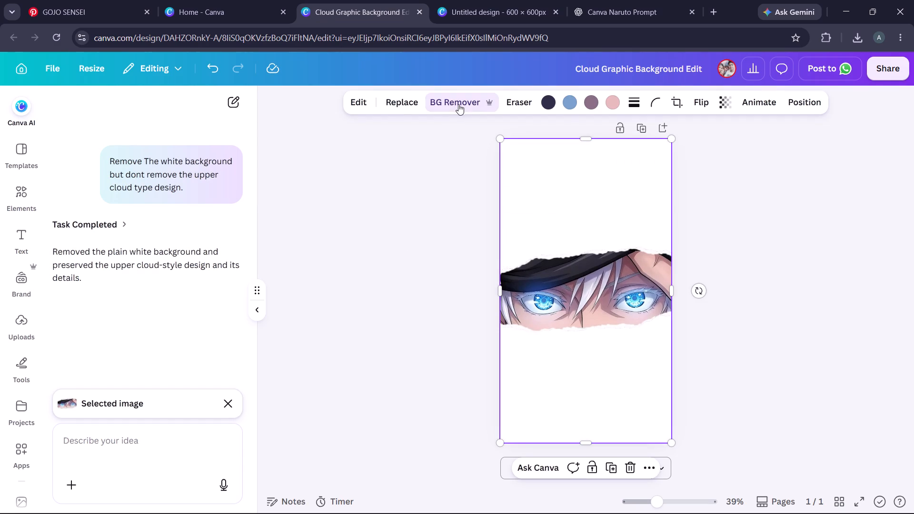
pyautogui.click(616, 238)
pyautogui.click(605, 193)
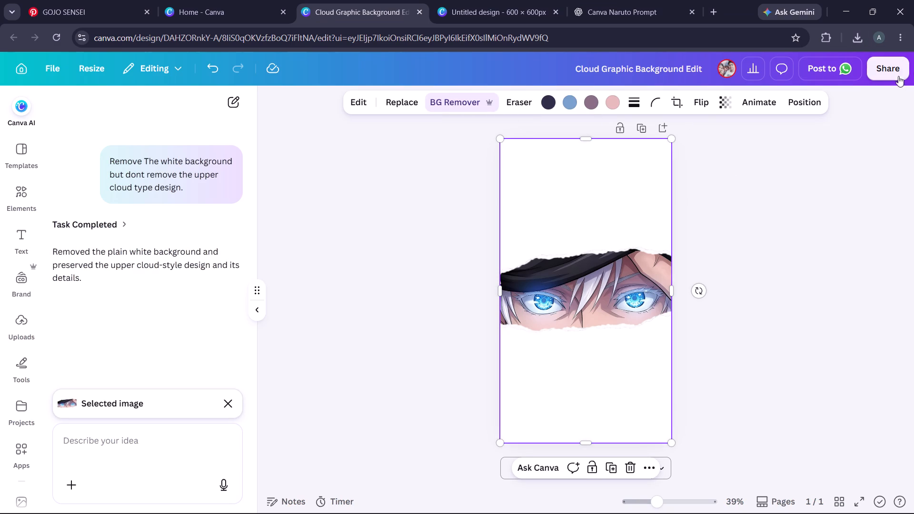
# Download the design as a high-quality PNG with transparent background at 2,116 × 3,755 px, and dismiss the download notices.
pyautogui.click(898, 75)
pyautogui.click(688, 358)
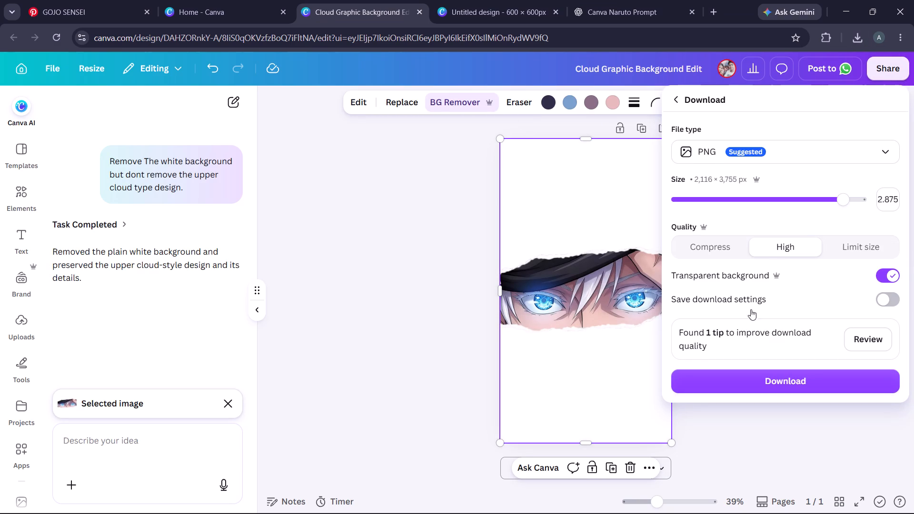
pyautogui.click(843, 381)
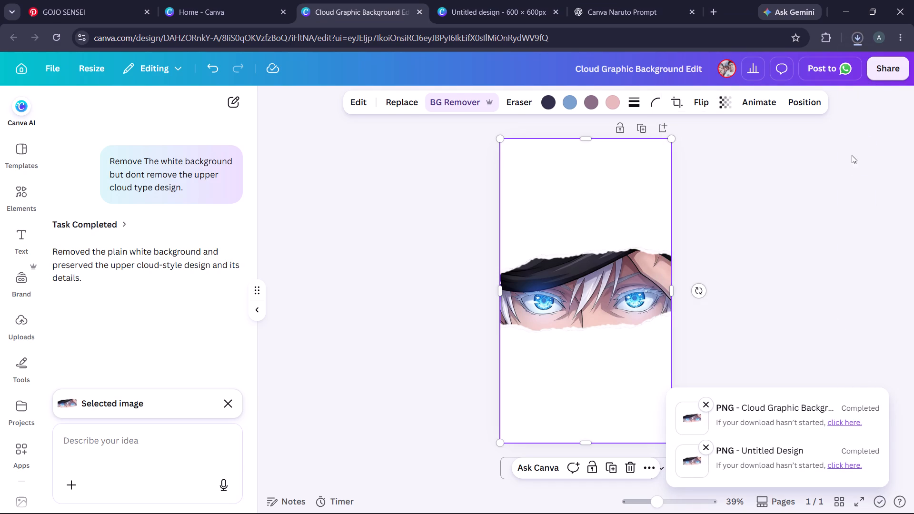
pyautogui.click(856, 32)
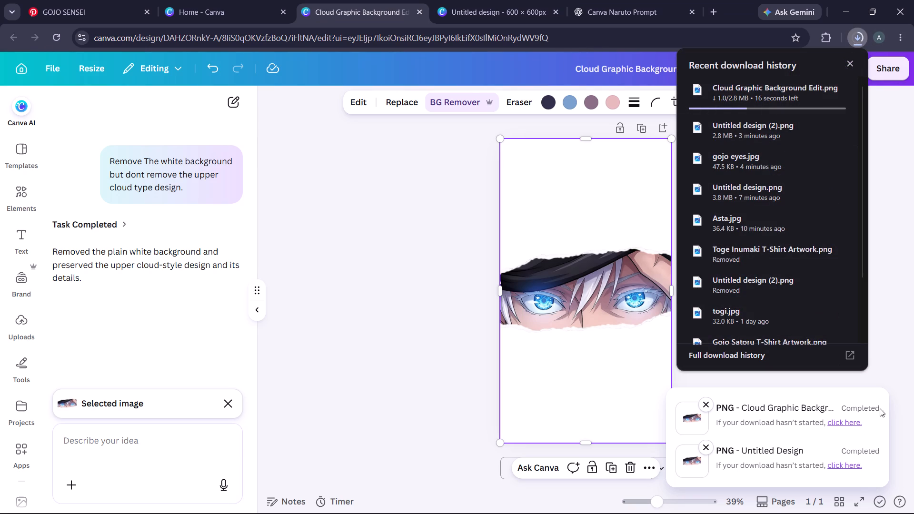
pyautogui.click(705, 407)
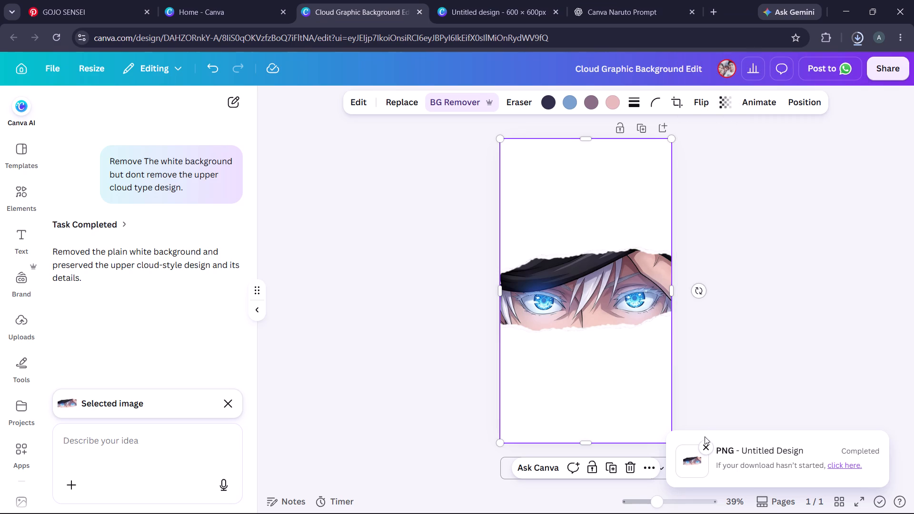
pyautogui.click(707, 446)
# Show the downloaded Cloud Graphic Background Edit PNG in its folder on drive F:, and minimise the folder window.
pyautogui.click(852, 39)
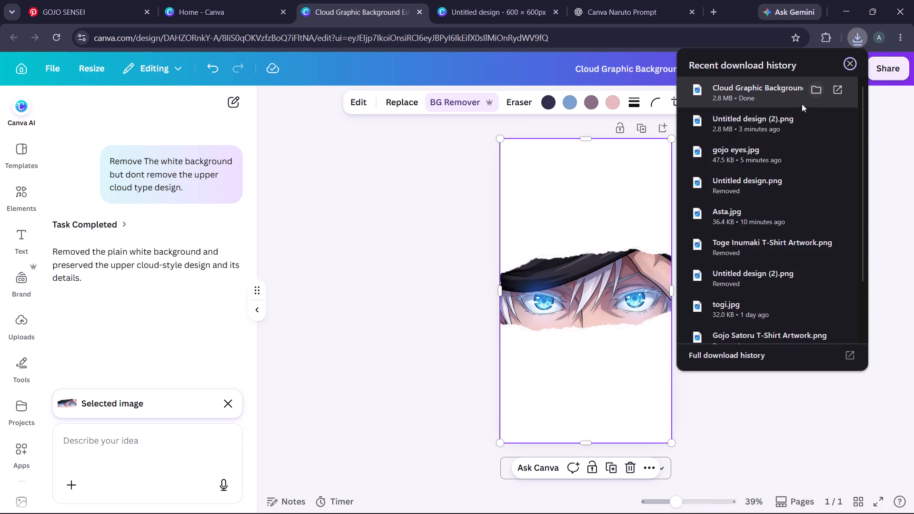
pyautogui.click(816, 94)
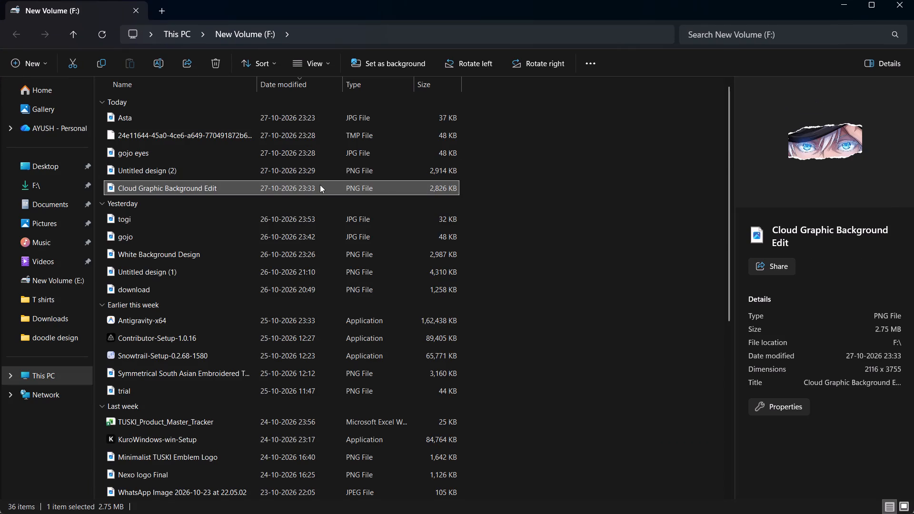
pyautogui.click(851, 1)
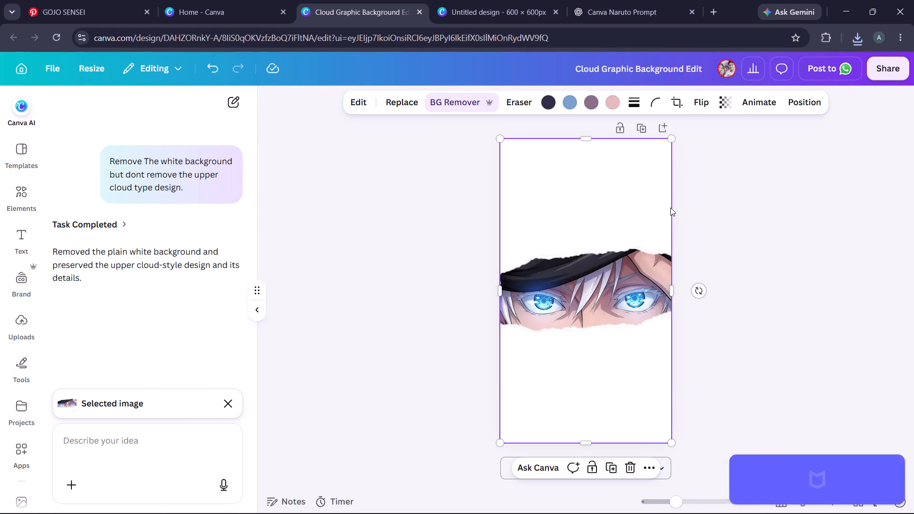
# Switch to the Printrove design editor and upload the Cloud Graphic Background Edit PNG from drive F:.
pyautogui.click(656, 501)
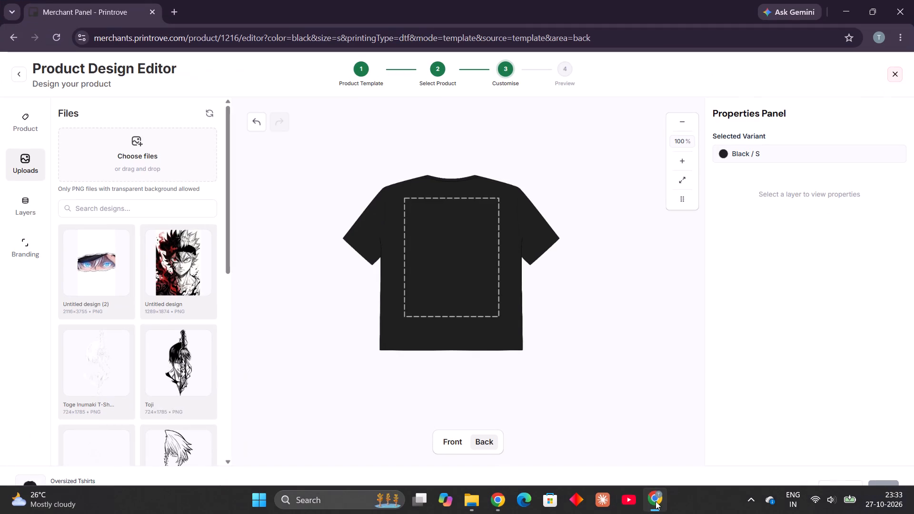
pyautogui.click(145, 147)
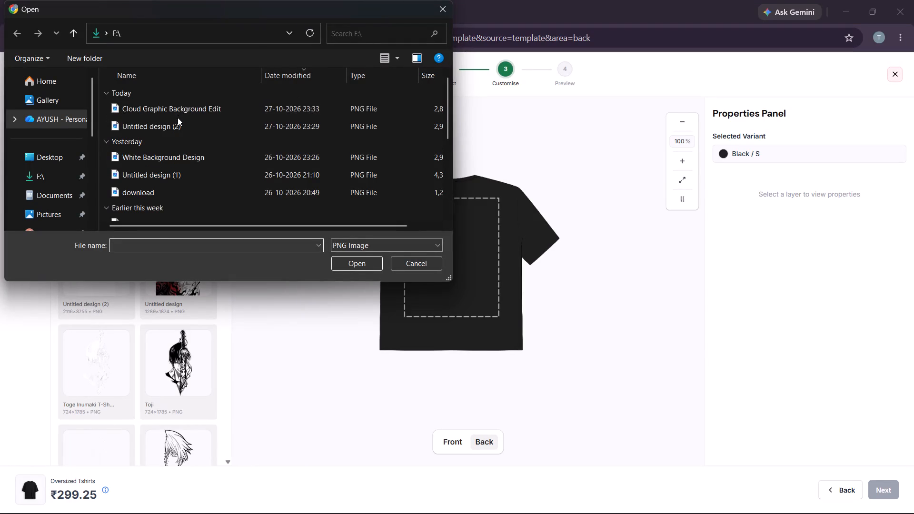
pyautogui.click(181, 115)
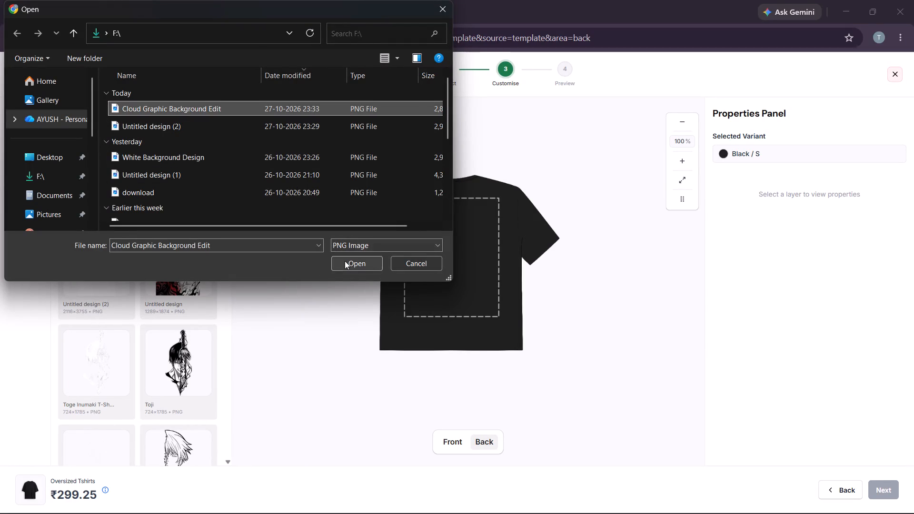
pyautogui.click(345, 261)
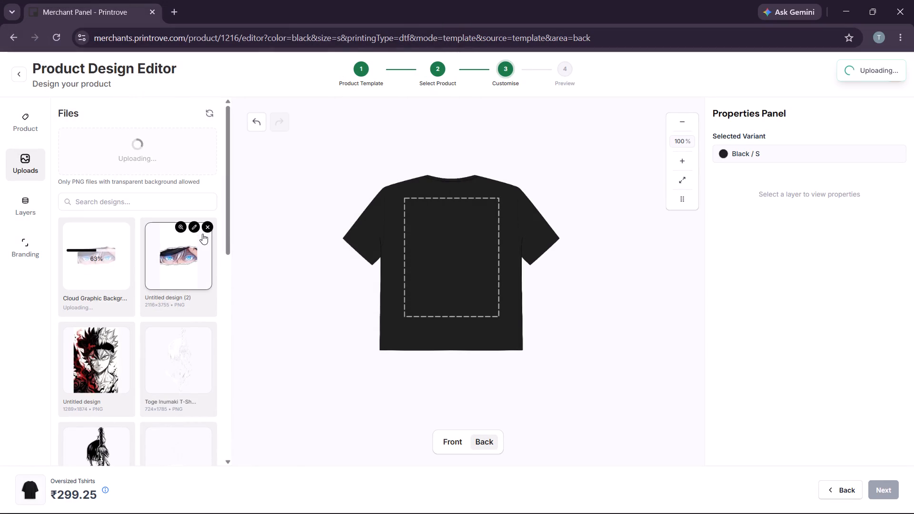
# Permanently remove the old "Untitled design (2)" artwork from the design library.
pyautogui.click(206, 226)
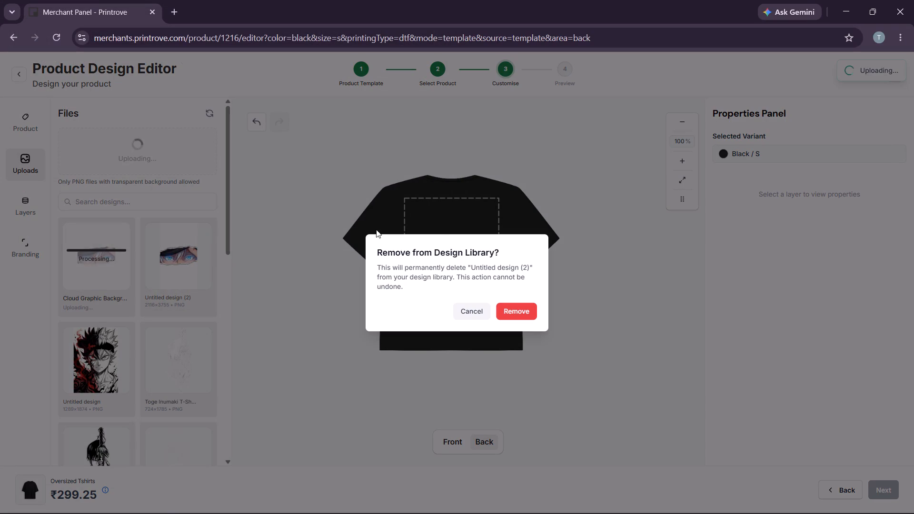
pyautogui.click(519, 313)
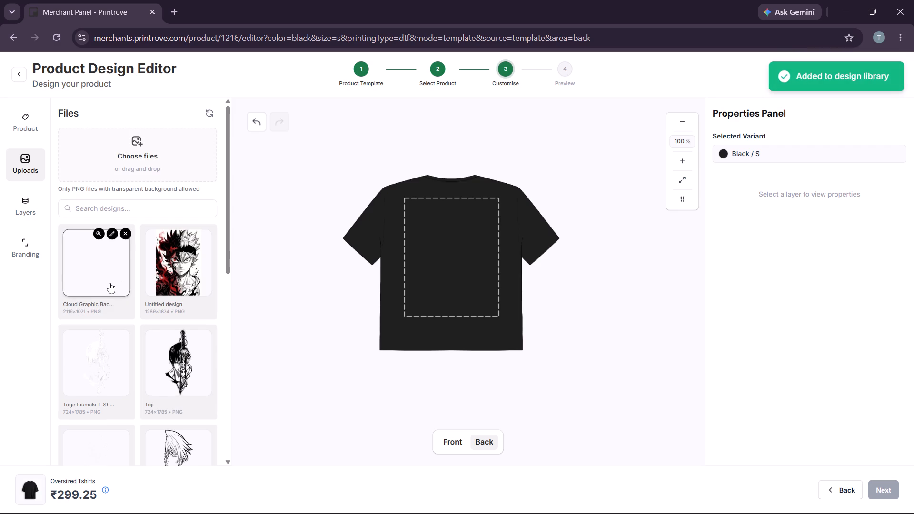
# Place the uploaded Cloud Graphic artwork on the T-shirt's back at full print width, centred in the print area.
pyautogui.click(109, 283)
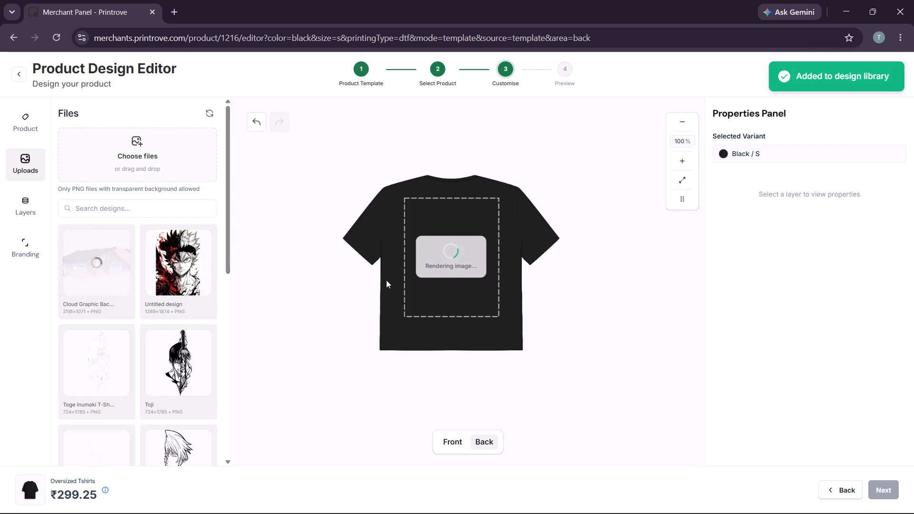
pyautogui.click(524, 271)
pyautogui.moveTo(448, 260); pyautogui.dragTo(457, 280)
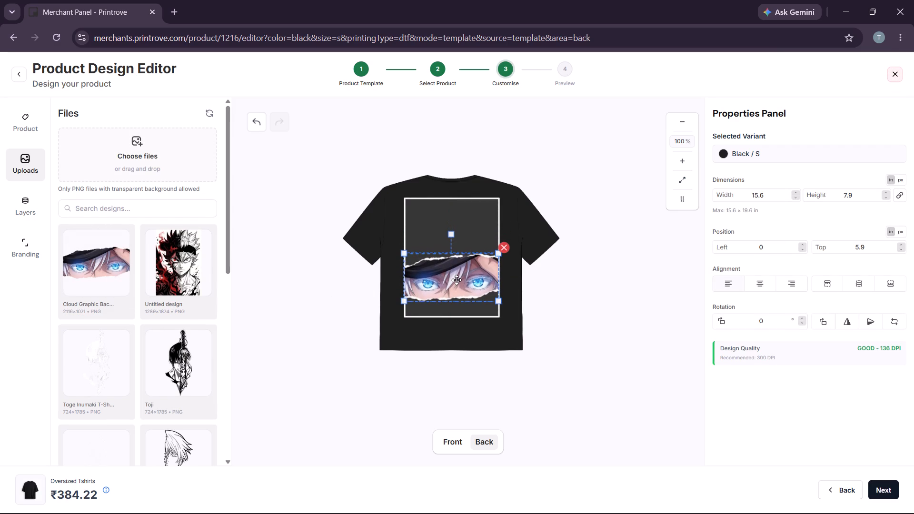
pyautogui.moveTo(457, 280); pyautogui.dragTo(483, 261)
pyautogui.click(544, 267)
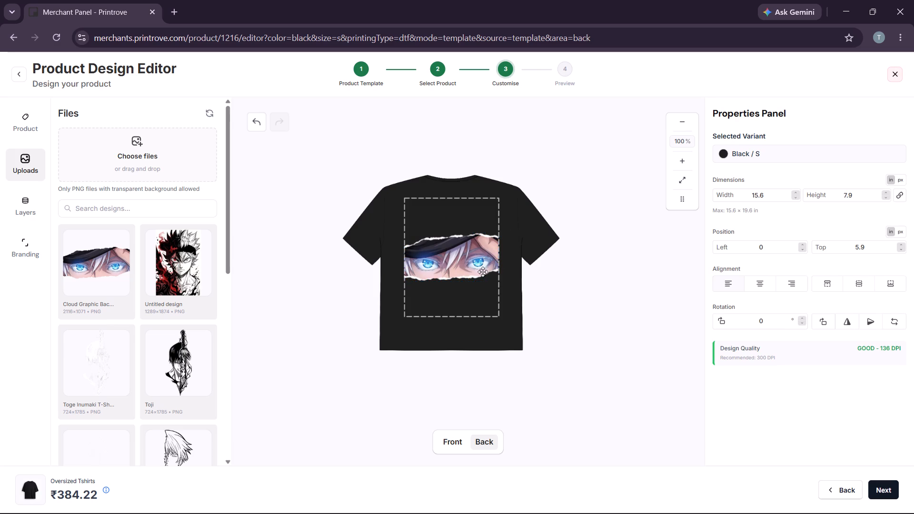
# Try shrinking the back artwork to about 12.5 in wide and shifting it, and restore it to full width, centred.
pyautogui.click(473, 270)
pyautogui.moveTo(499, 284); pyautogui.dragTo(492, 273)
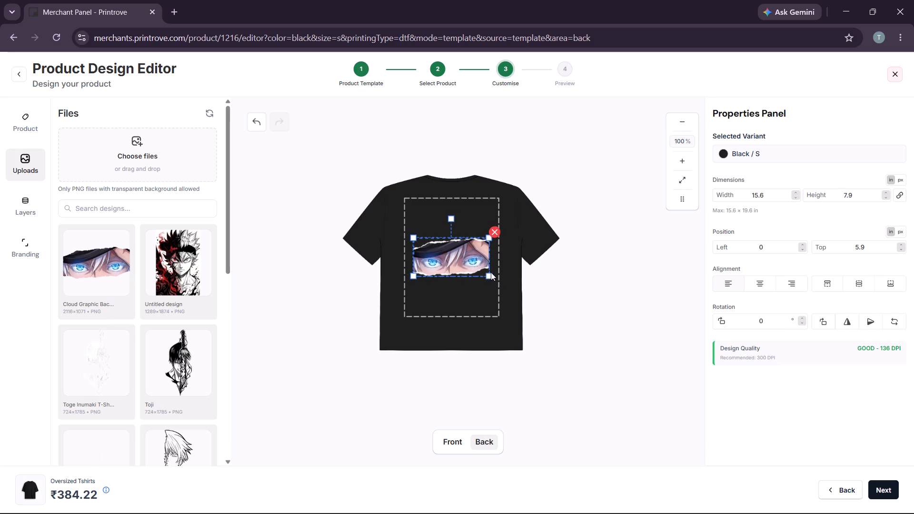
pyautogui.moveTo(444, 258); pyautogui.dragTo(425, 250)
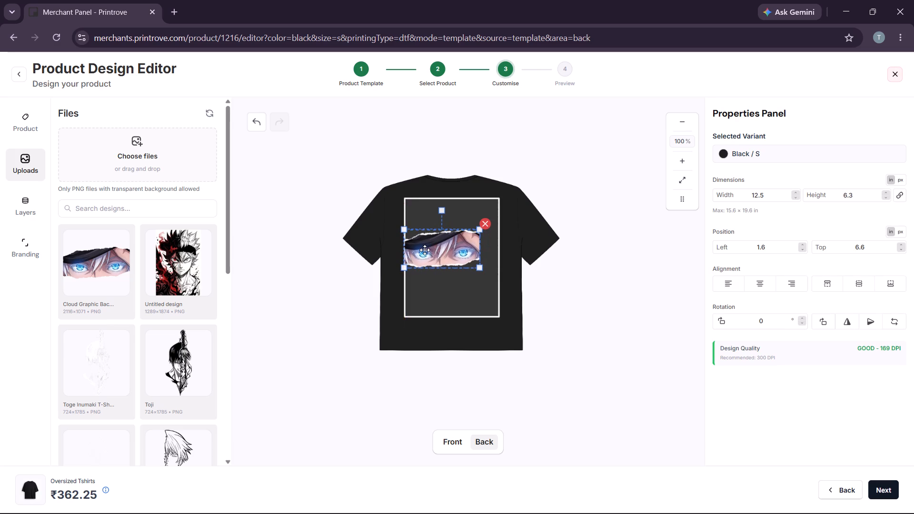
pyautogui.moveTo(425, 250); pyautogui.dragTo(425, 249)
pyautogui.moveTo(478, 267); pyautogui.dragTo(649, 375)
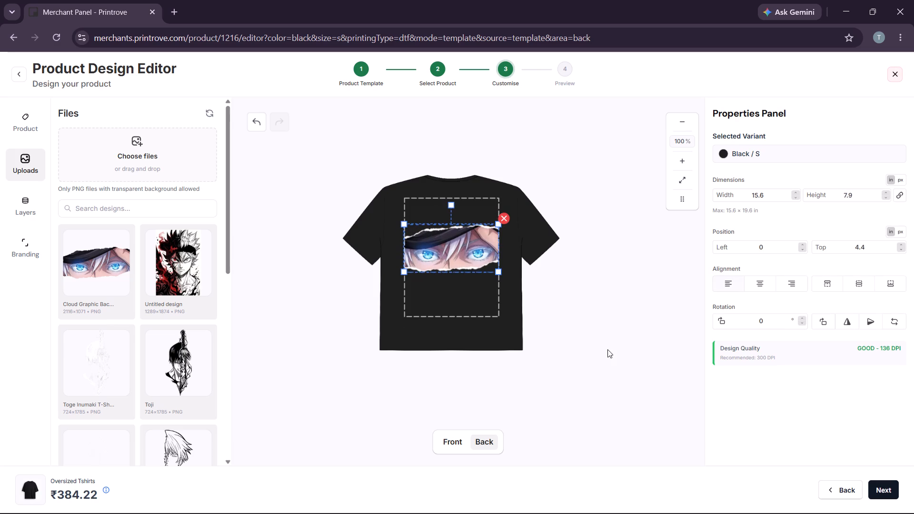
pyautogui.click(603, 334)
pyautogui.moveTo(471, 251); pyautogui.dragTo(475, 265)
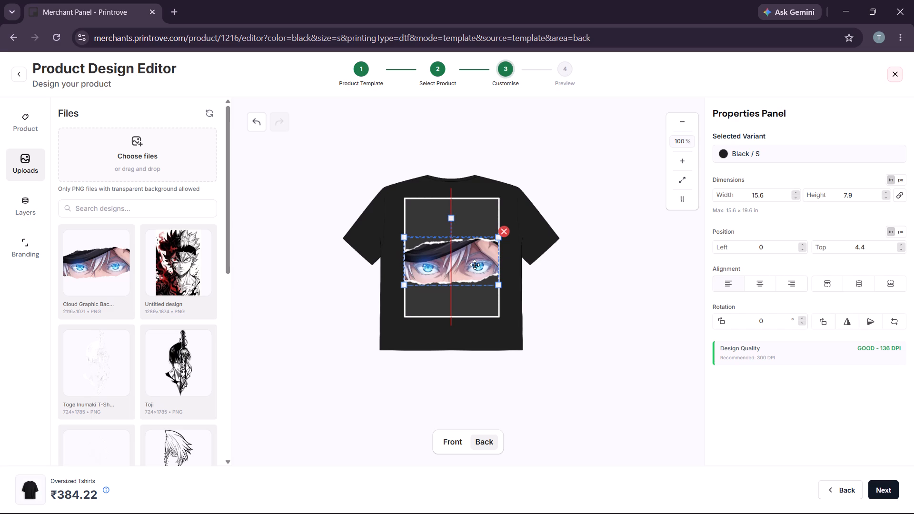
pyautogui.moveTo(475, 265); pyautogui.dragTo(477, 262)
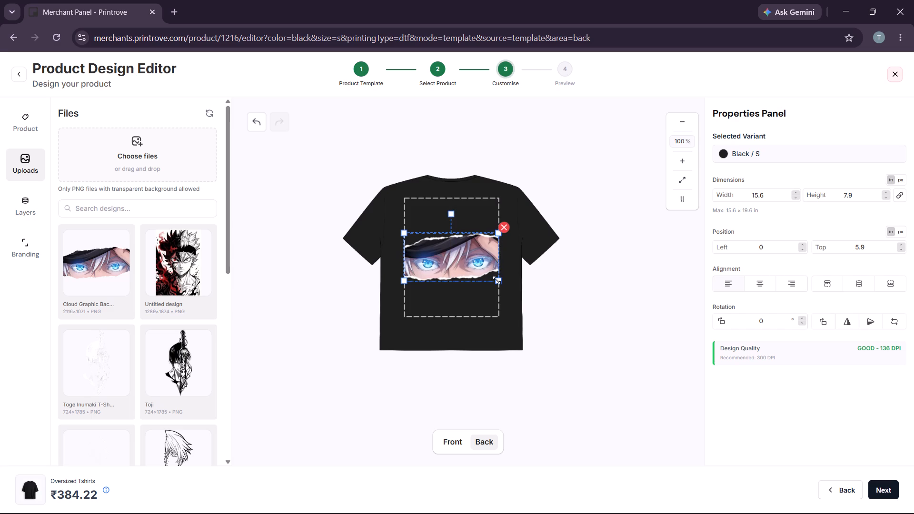
# Shrink the back artwork to about 14.3 × 7.2 in and place it horizontally centred, about 7 in from the print area's top.
pyautogui.click(499, 281)
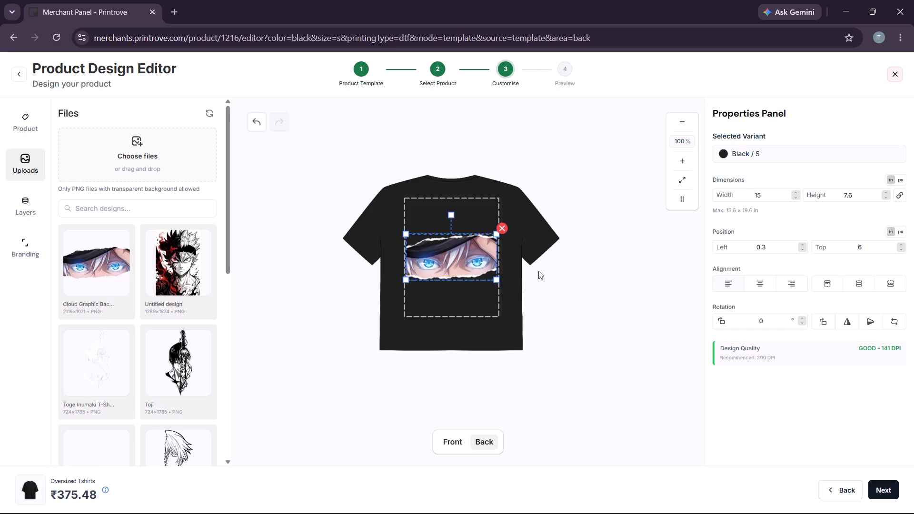
pyautogui.click(539, 270)
pyautogui.click(453, 261)
pyautogui.click(453, 260)
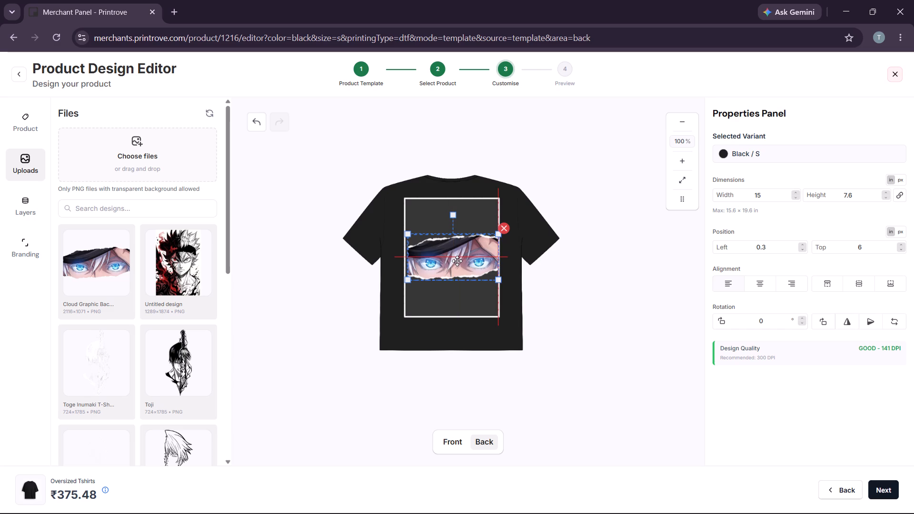
pyautogui.click(563, 287)
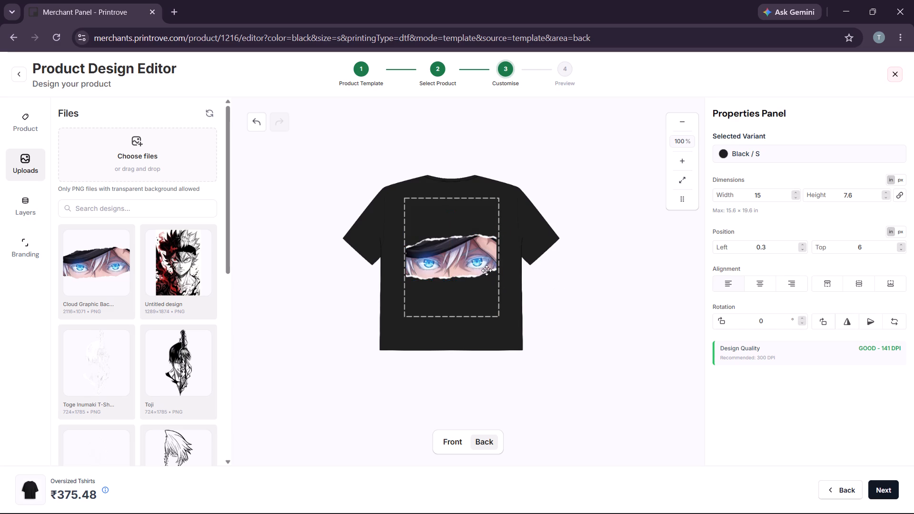
pyautogui.click(487, 270)
pyautogui.click(497, 280)
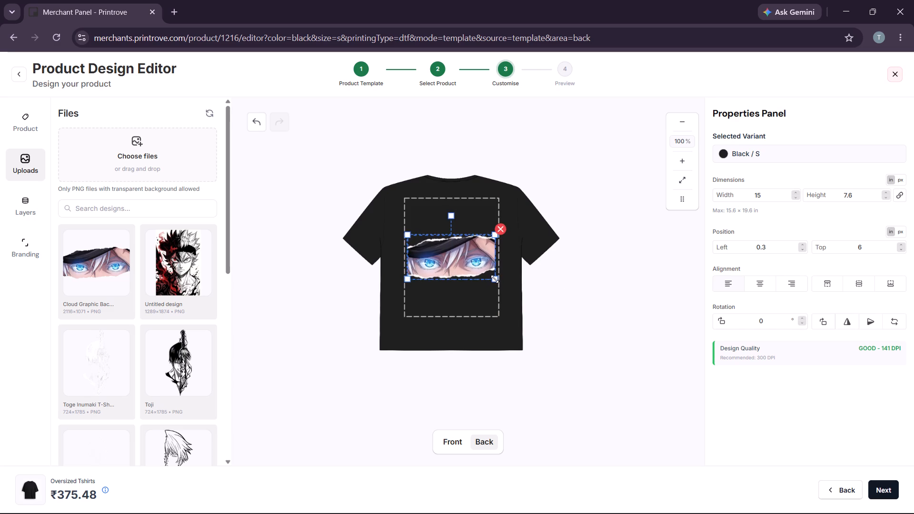
pyautogui.click(536, 278)
pyautogui.moveTo(454, 265); pyautogui.dragTo(454, 267)
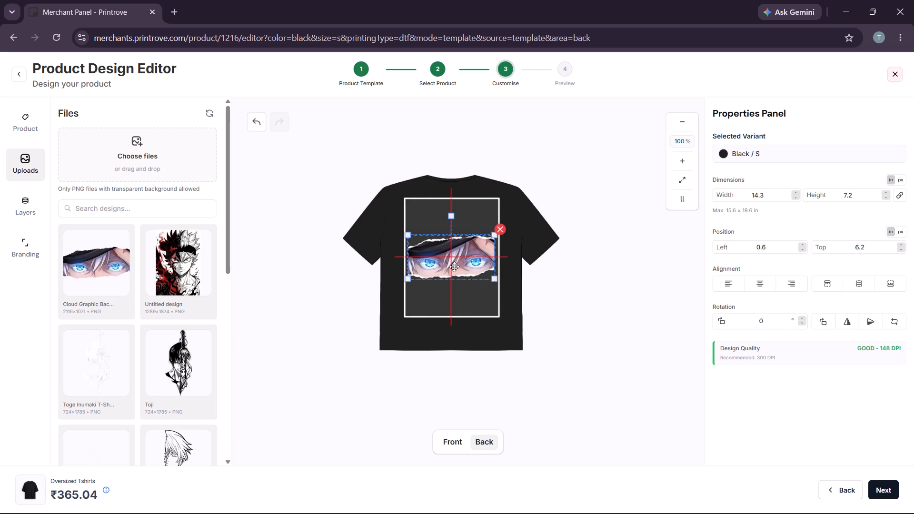
pyautogui.moveTo(454, 267); pyautogui.dragTo(454, 269)
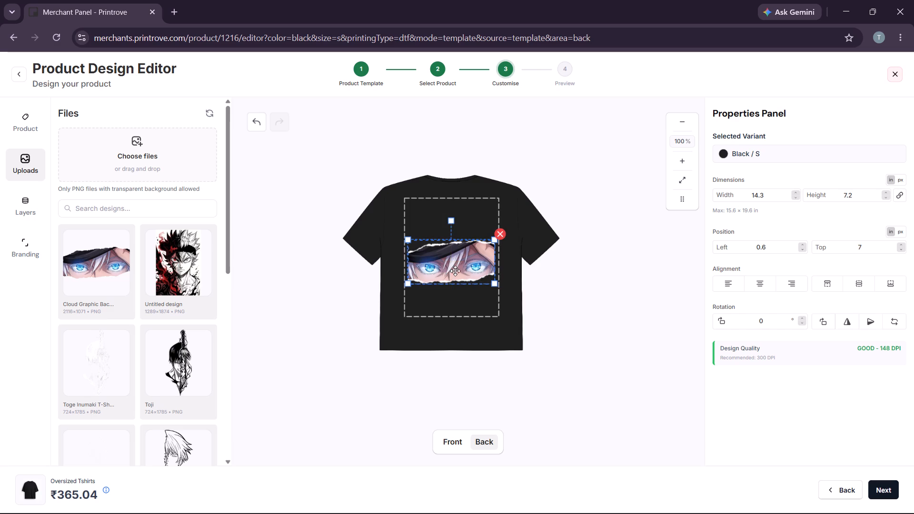
pyautogui.click(573, 290)
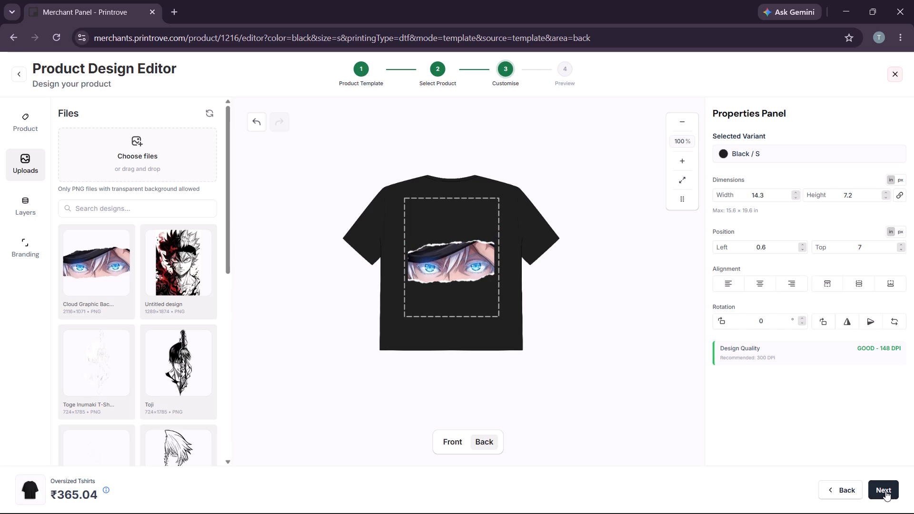
# Proceed to the preview stage and add the Flat 2 view to the selected mockups.
pyautogui.click(885, 491)
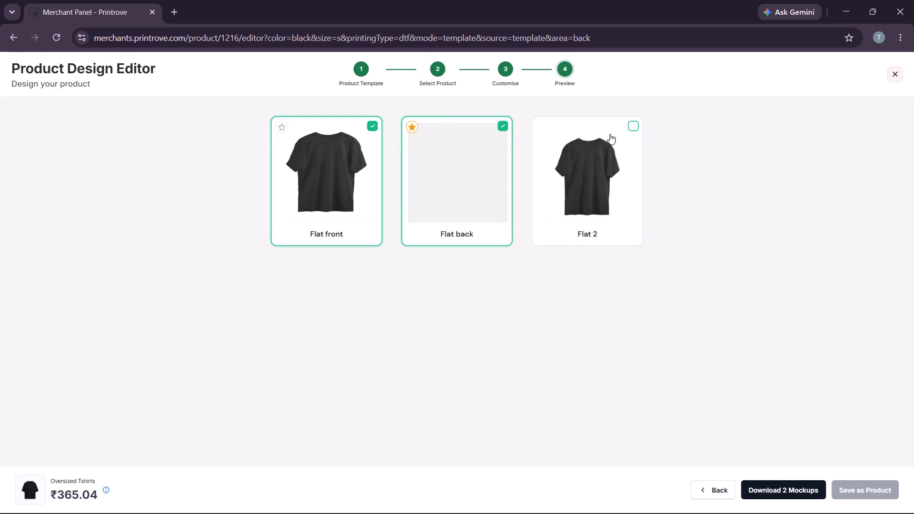
pyautogui.click(637, 122)
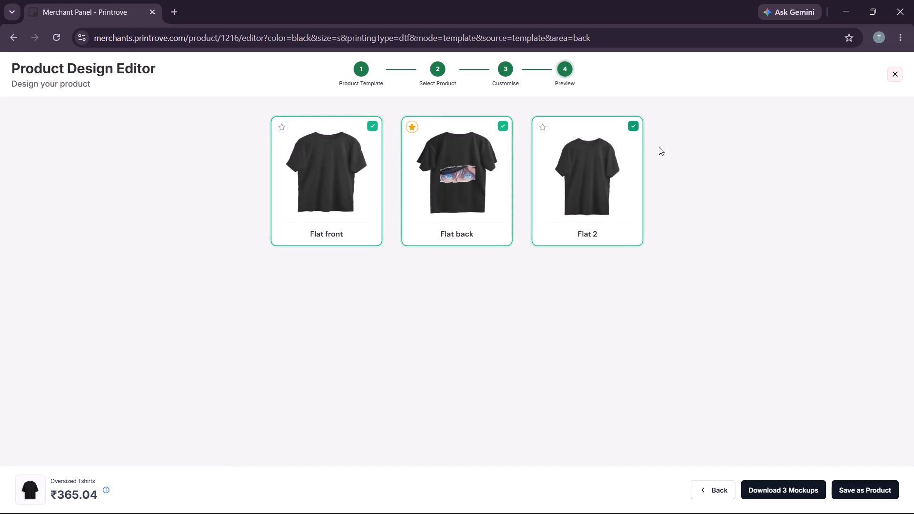
# Start saving the design as a product and name it "Oversized T- shirt Anime edition Gojo Eyes".
pyautogui.click(870, 488)
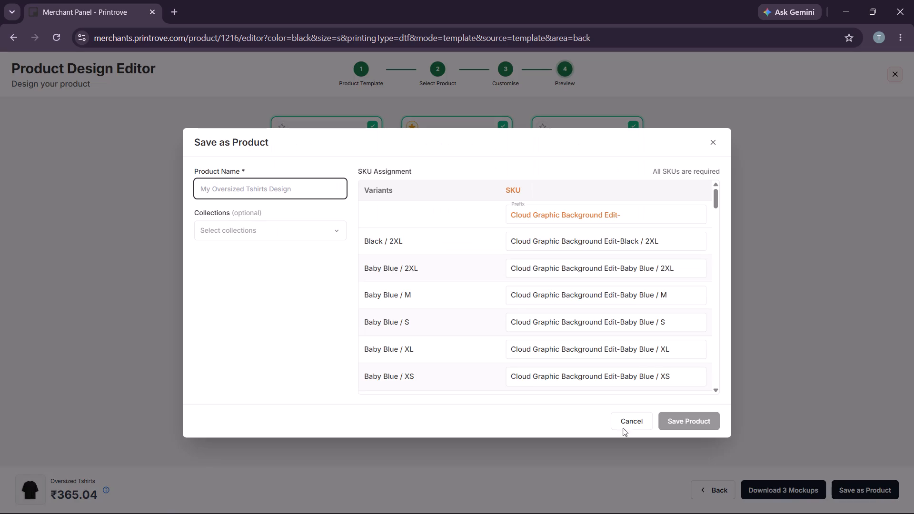
pyautogui.click(298, 198)
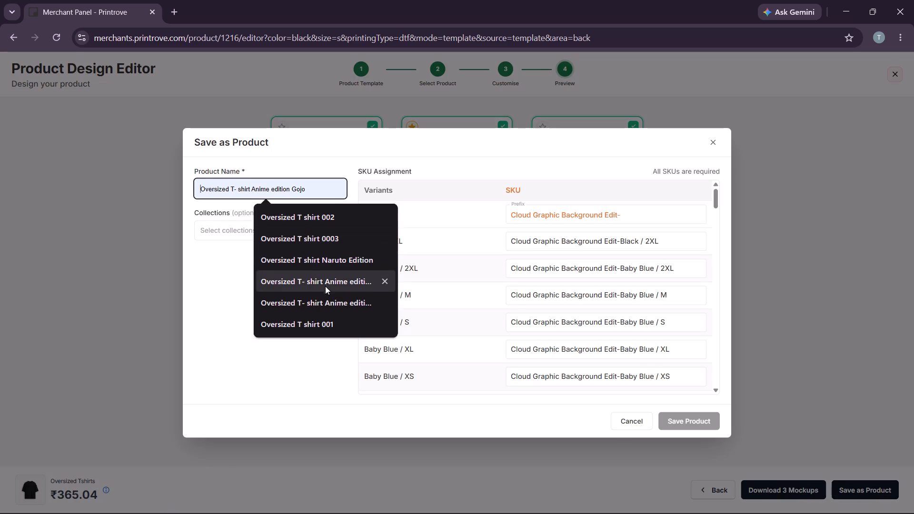
pyautogui.click(325, 282)
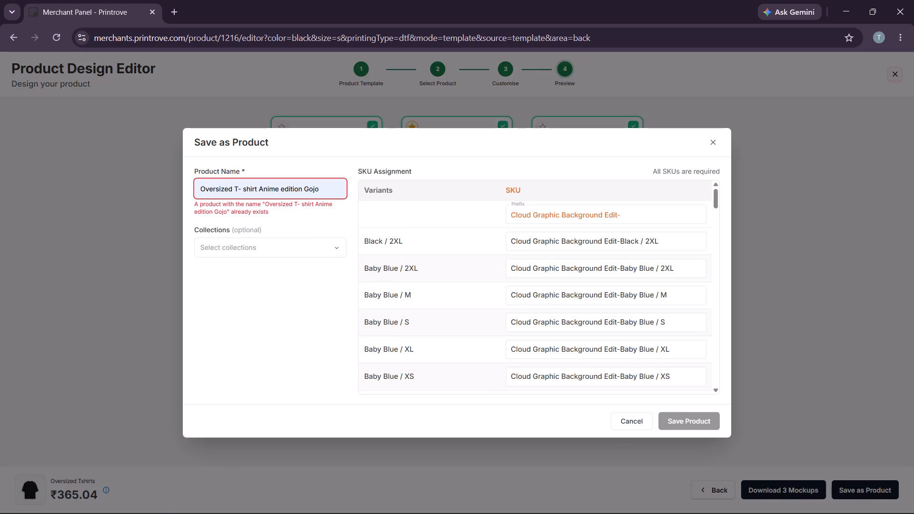
pyautogui.press('space')
pyautogui.write('Eyes')
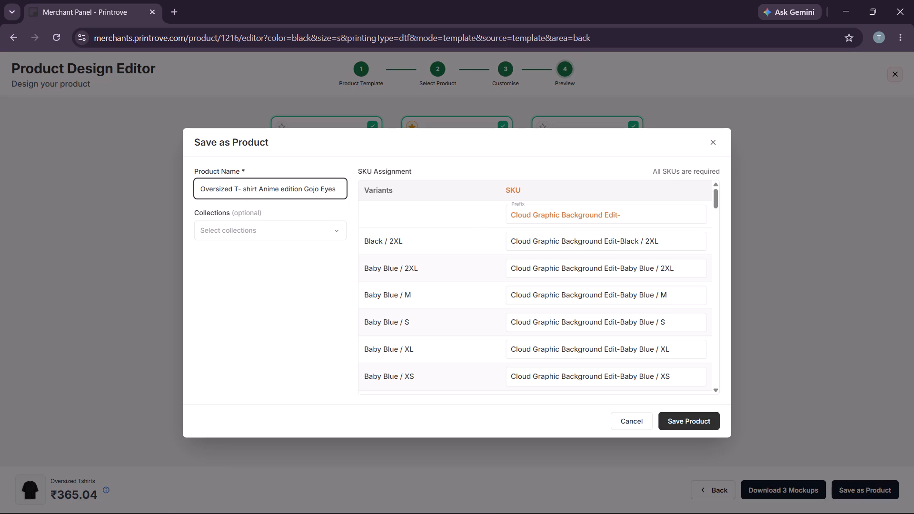
# Copy "Anime edition Gojo Eyes" from the product name and replace the SKU prefix with it.
pyautogui.moveTo(258, 190); pyautogui.dragTo(354, 198)
pyautogui.rightClick(351, 197)
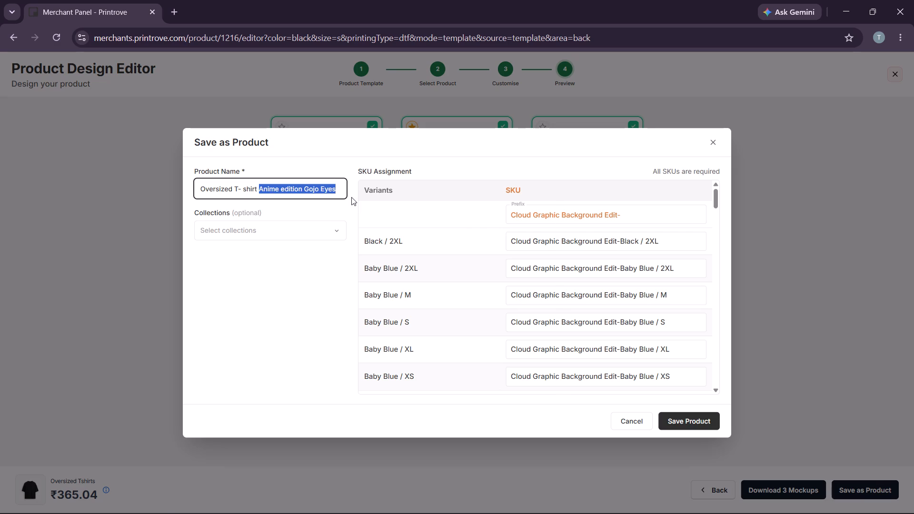
pyautogui.doubleClick(294, 191)
pyautogui.click(287, 191)
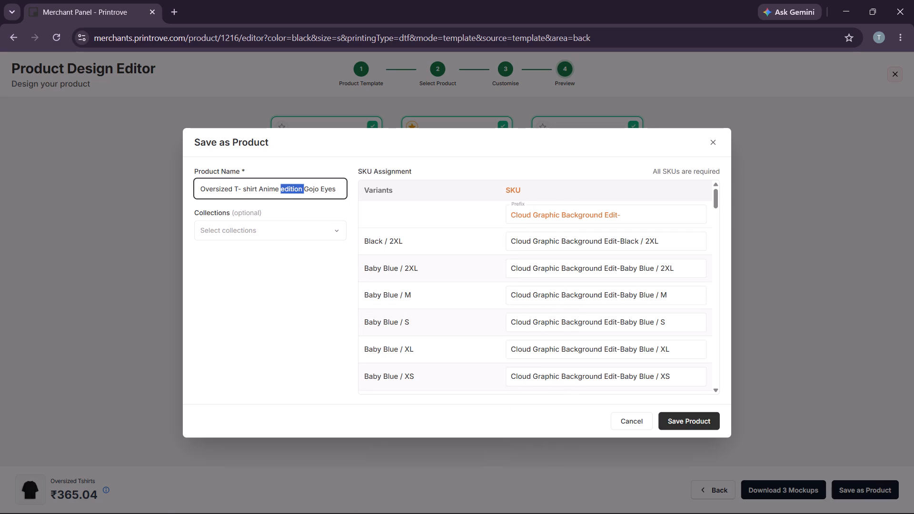
pyautogui.click(258, 191)
pyautogui.moveTo(258, 190); pyautogui.dragTo(332, 193)
pyautogui.rightClick(332, 193)
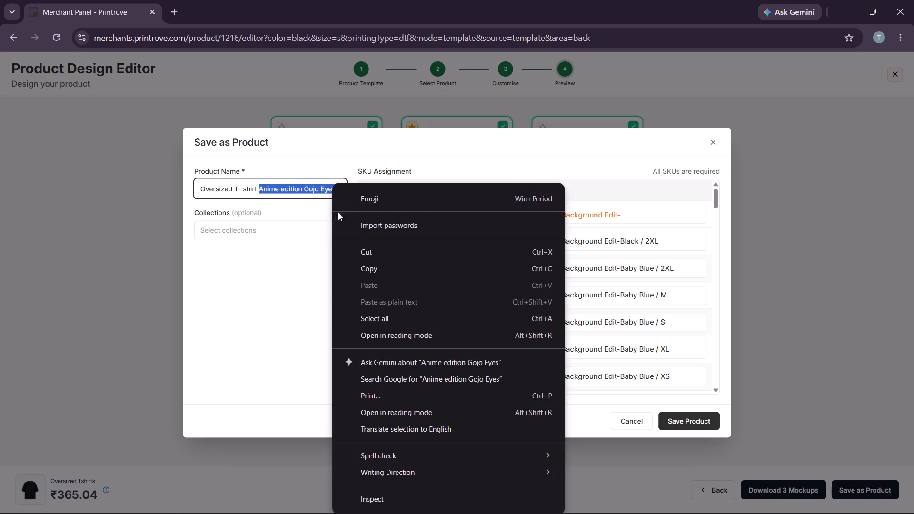
pyautogui.click(362, 267)
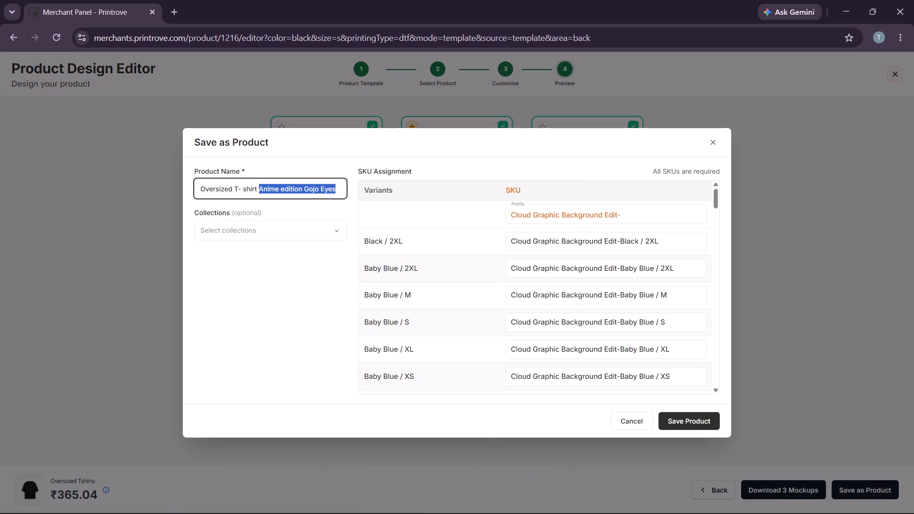
pyautogui.moveTo(512, 213); pyautogui.dragTo(647, 213)
pyautogui.rightClick(634, 208)
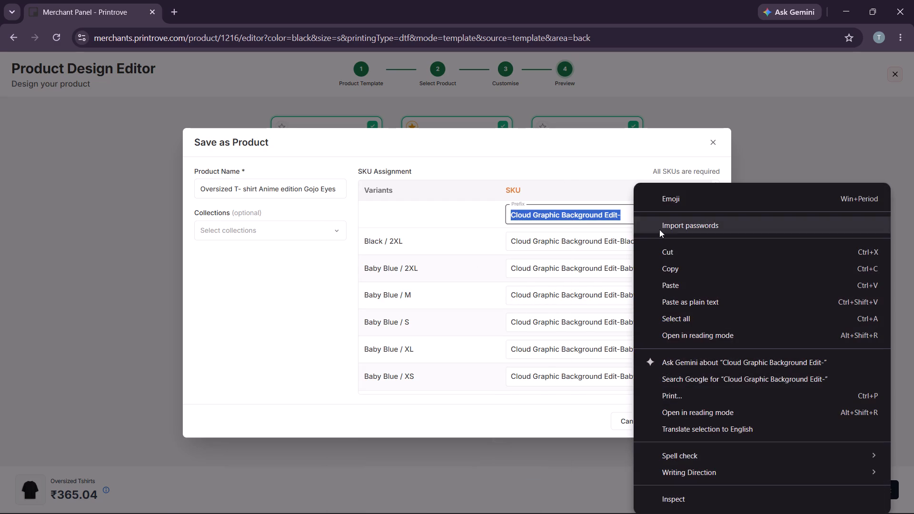
pyautogui.click(673, 286)
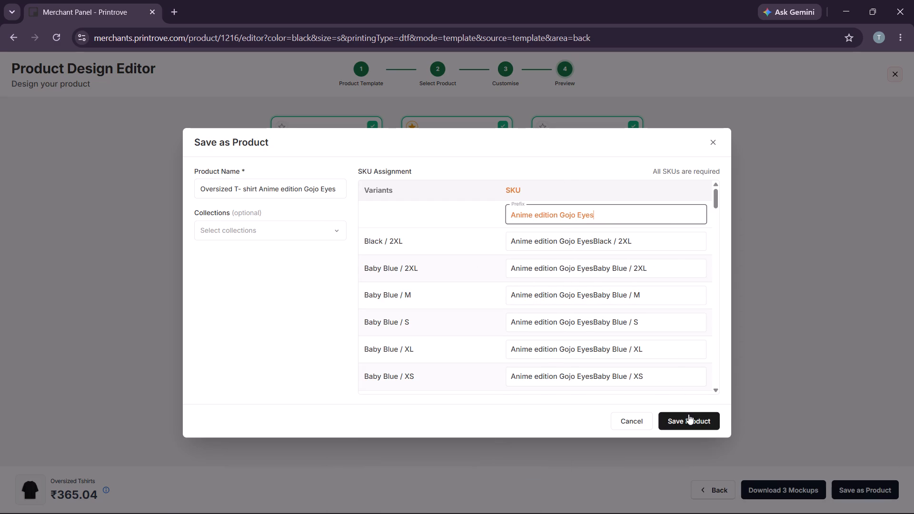
# Save the product and look over its template page and associated variants.
pyautogui.click(684, 420)
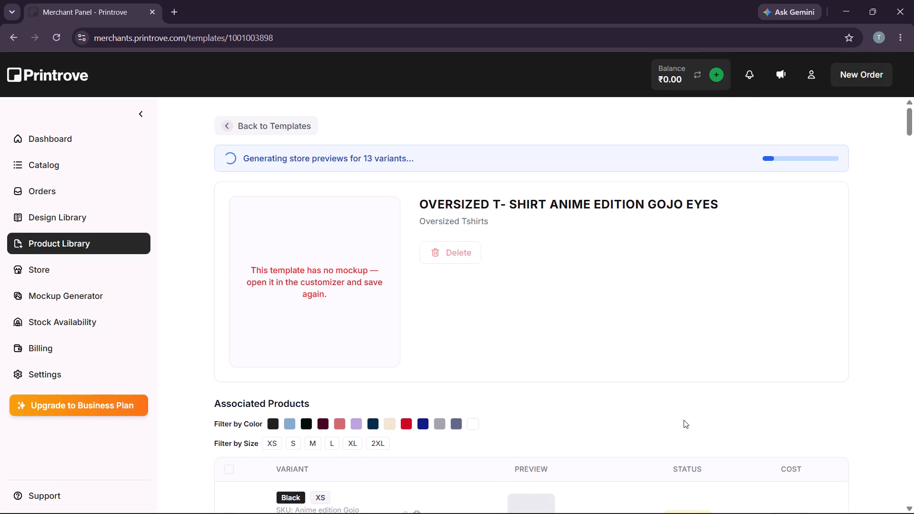
pyautogui.scroll(-2, 703, 366)
pyautogui.scroll(-2, 776, 326)
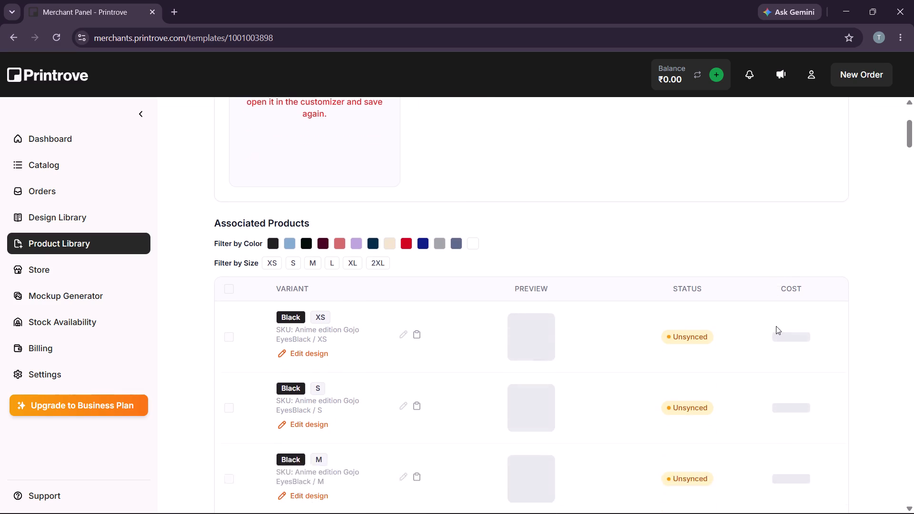
pyautogui.scroll(8, 776, 326)
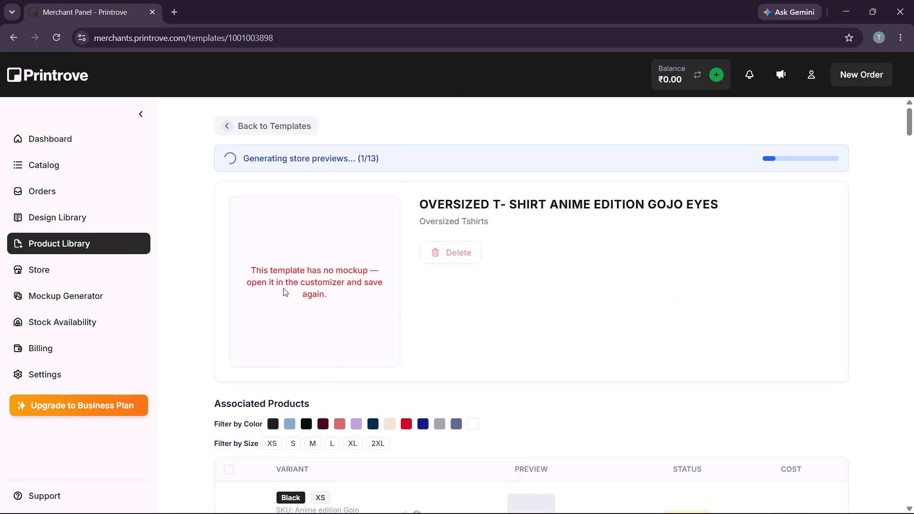
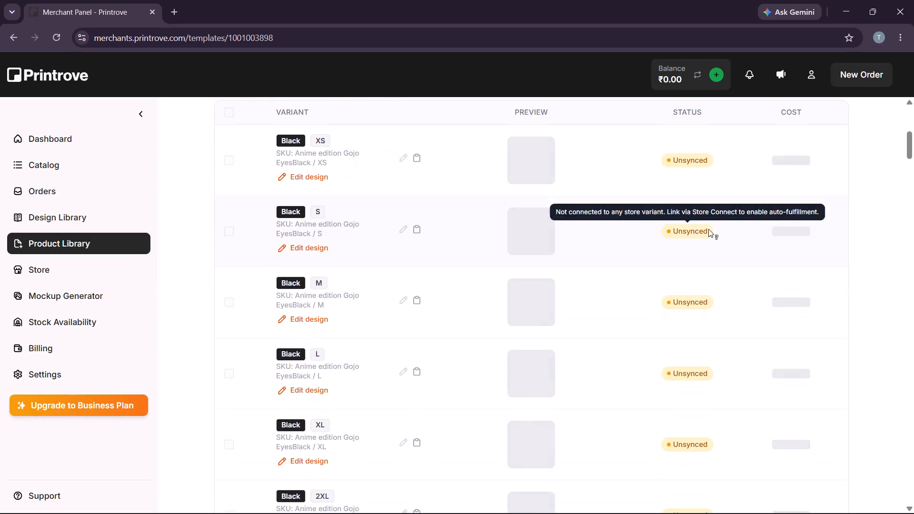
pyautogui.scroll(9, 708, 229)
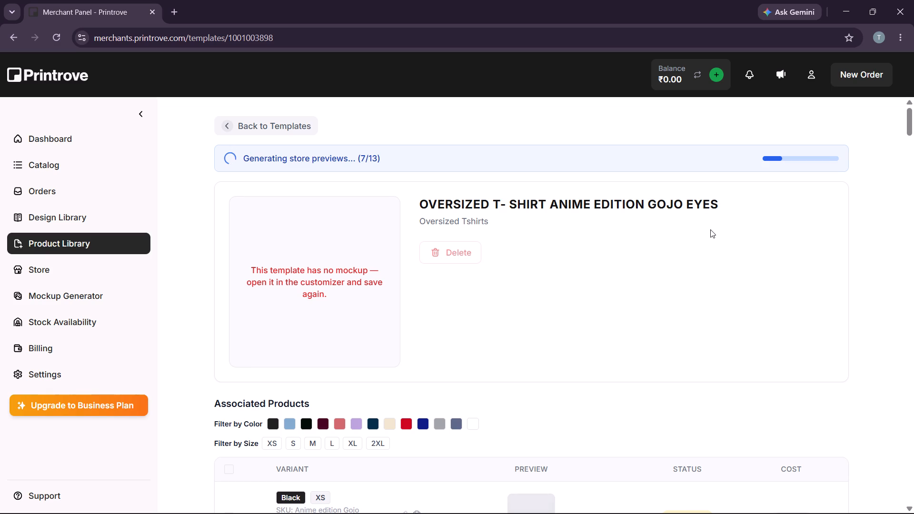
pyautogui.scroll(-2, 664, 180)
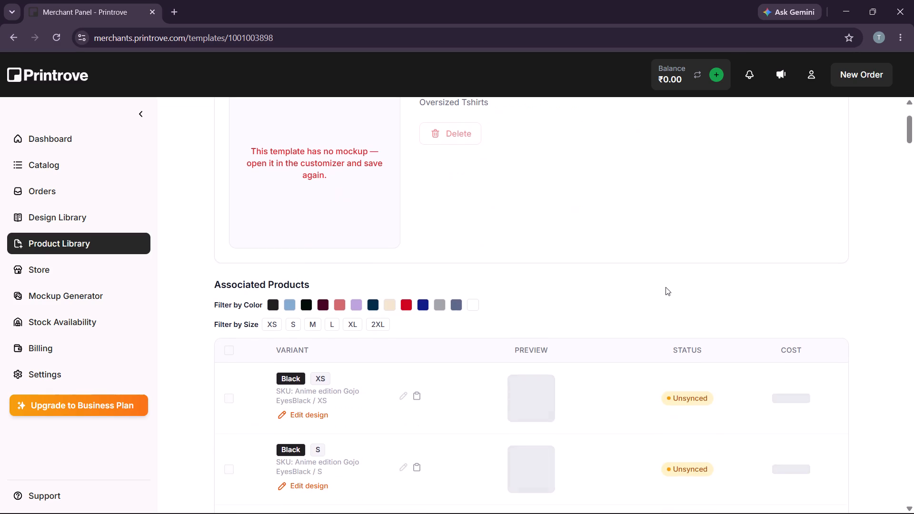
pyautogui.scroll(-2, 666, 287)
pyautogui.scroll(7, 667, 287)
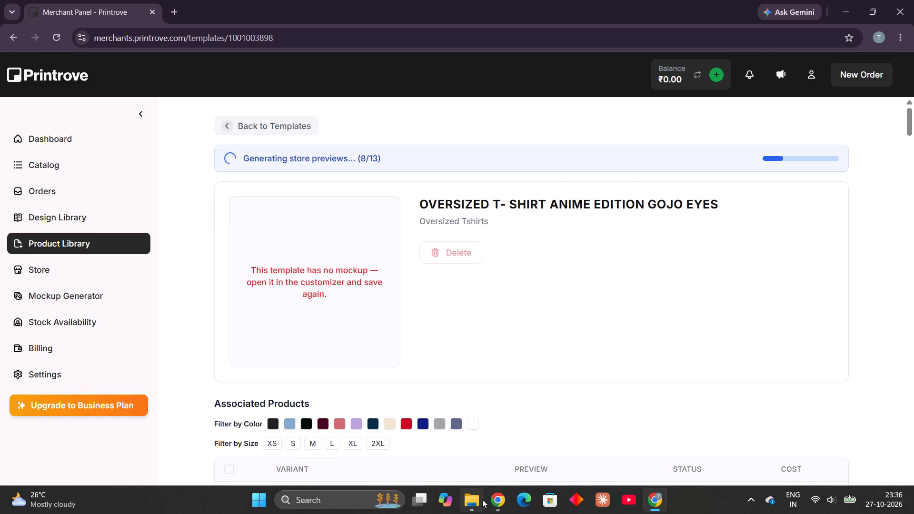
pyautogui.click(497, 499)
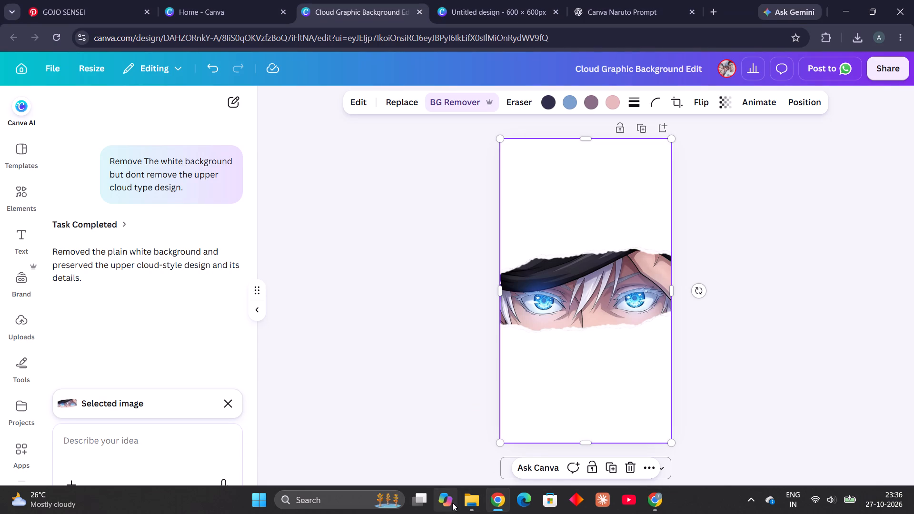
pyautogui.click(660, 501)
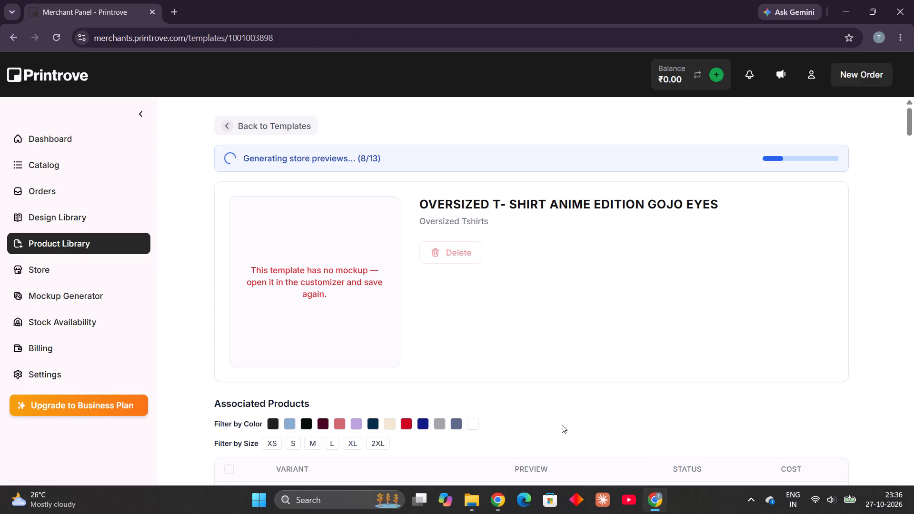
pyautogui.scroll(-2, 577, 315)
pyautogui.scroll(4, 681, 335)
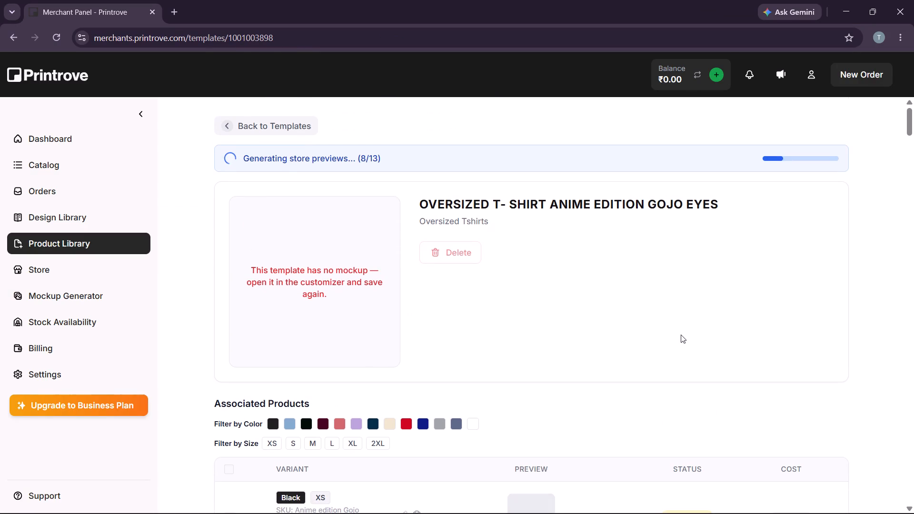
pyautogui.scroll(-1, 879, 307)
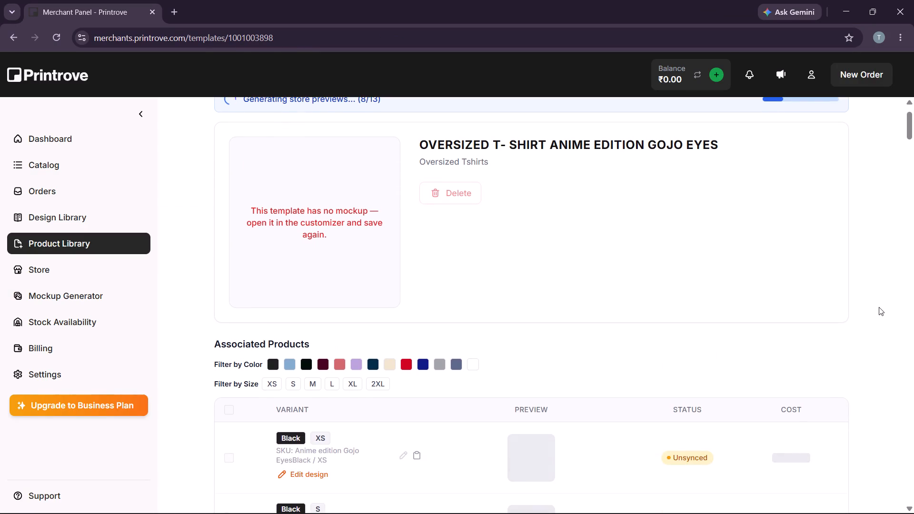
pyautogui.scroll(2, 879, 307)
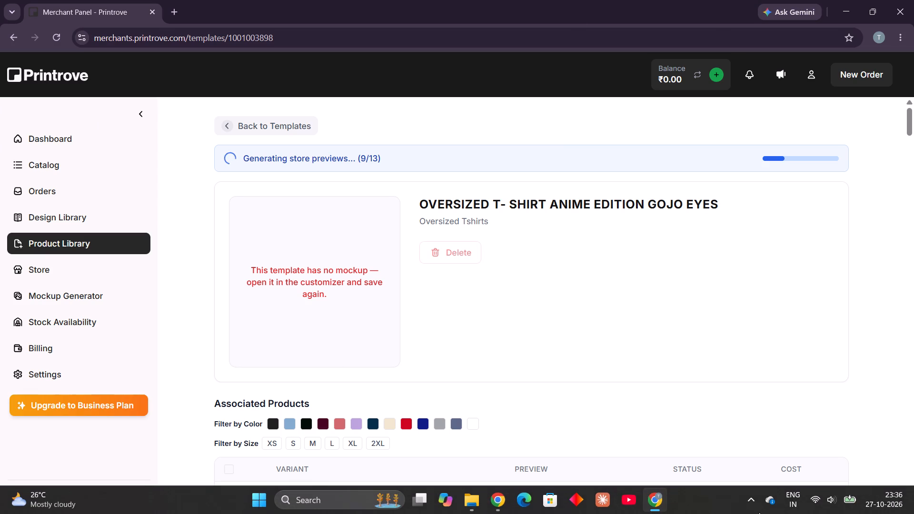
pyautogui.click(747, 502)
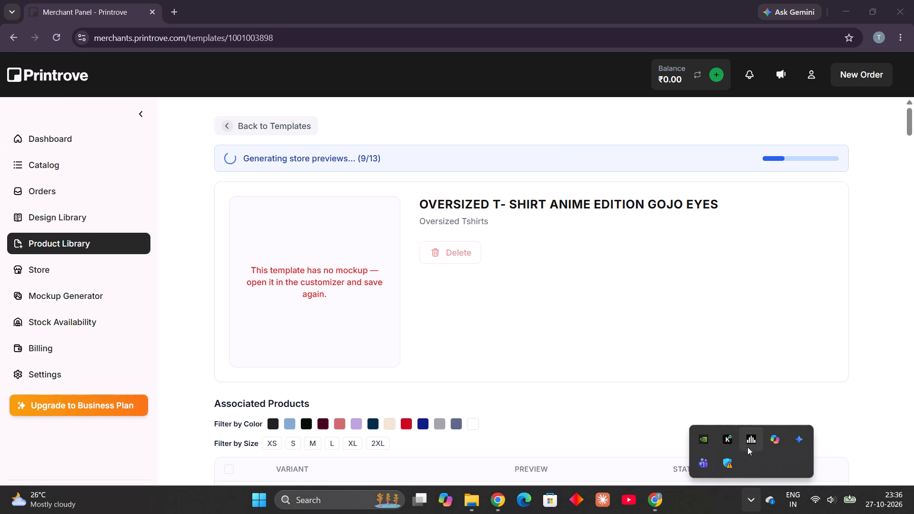
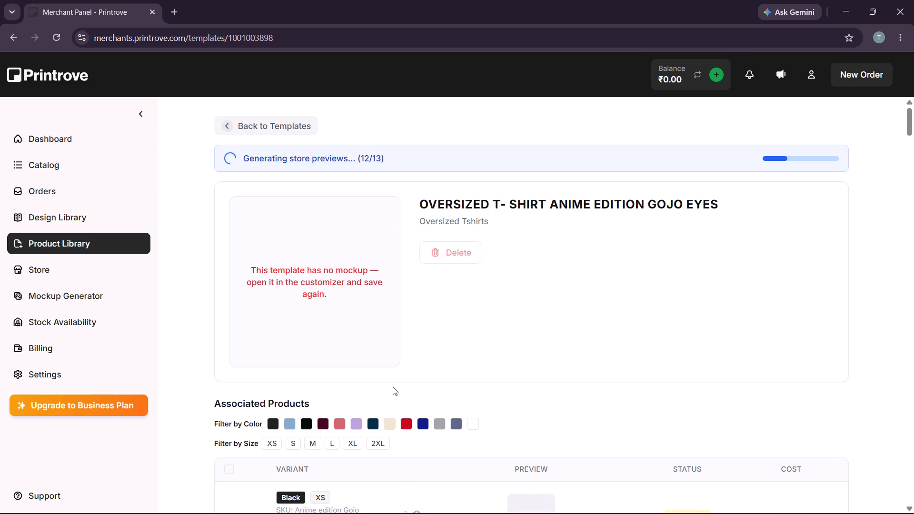
# Review the saved Gojo Eyes template, checking its associated products in the grey, slate-blue and White colour filters.
pyautogui.scroll(-2, 421, 432)
pyautogui.scroll(-3, 487, 428)
pyautogui.scroll(9, 531, 438)
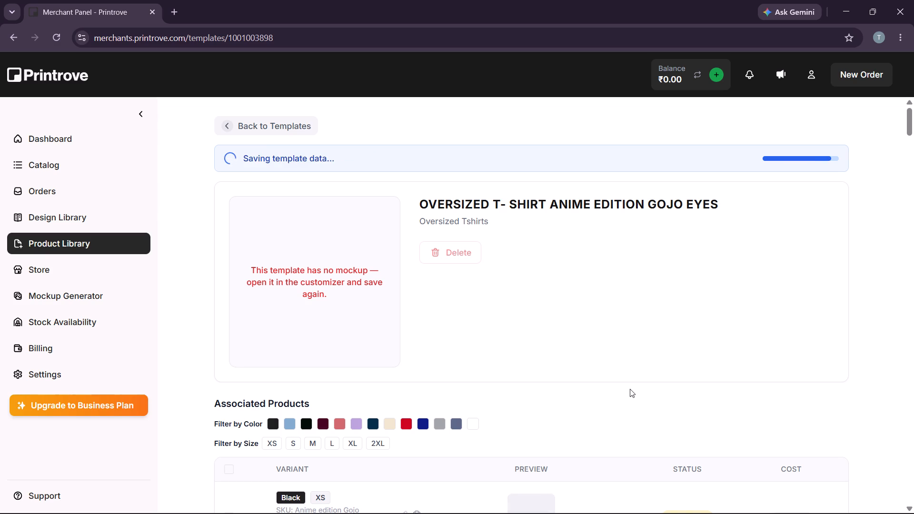
pyautogui.scroll(1, 633, 385)
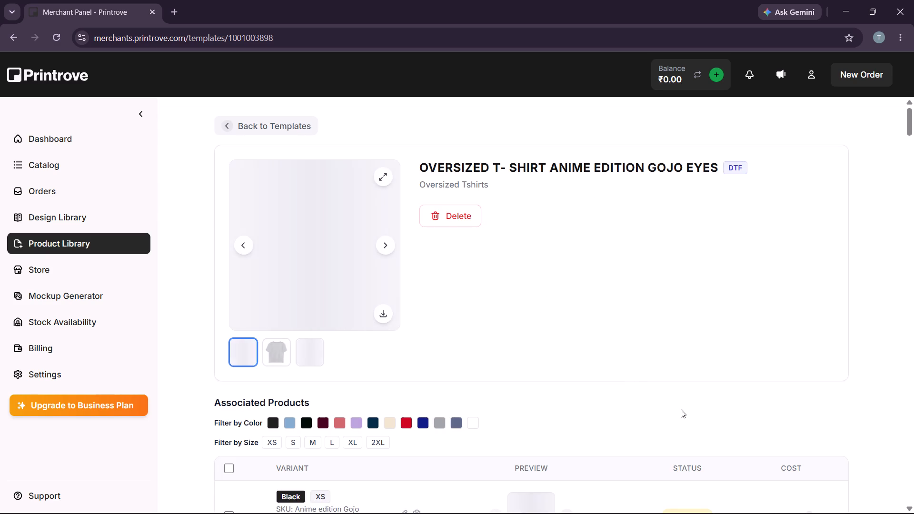
pyautogui.scroll(-1, 415, 306)
pyautogui.scroll(-2, 479, 369)
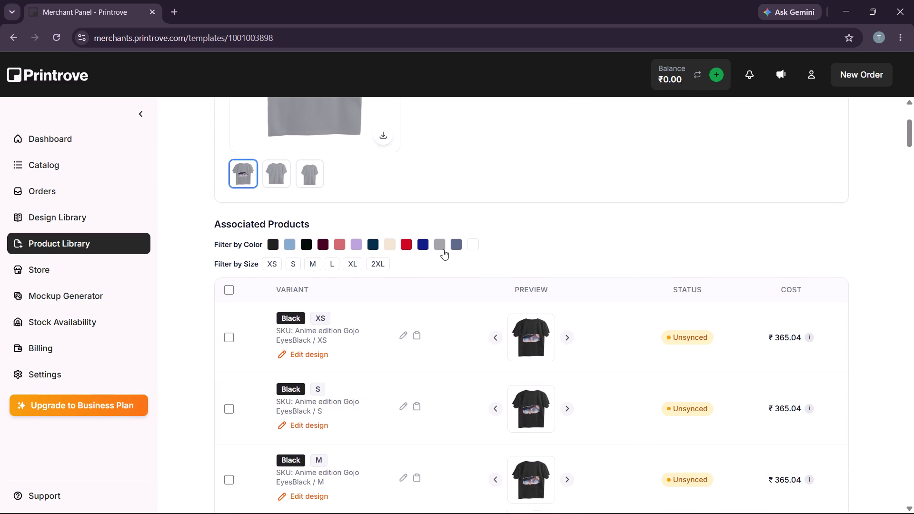
pyautogui.click(443, 250)
pyautogui.click(443, 250)
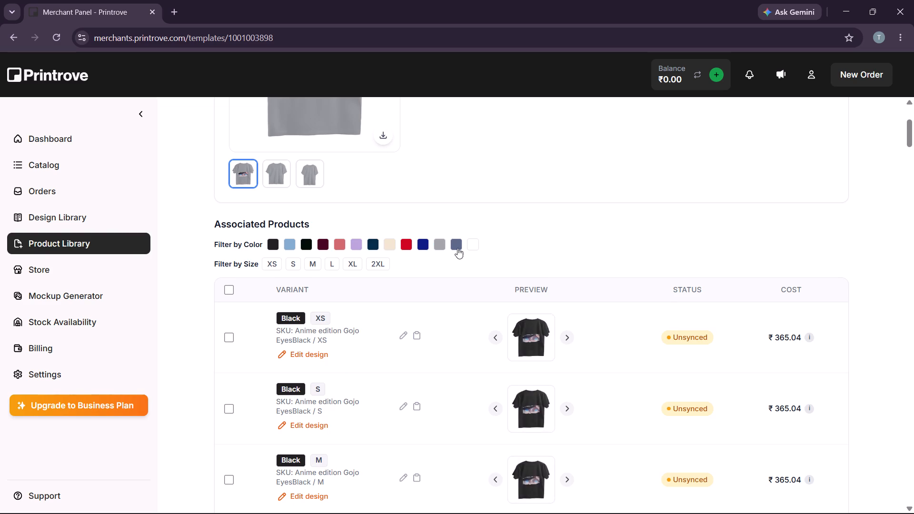
pyautogui.click(457, 248)
pyautogui.click(457, 248)
pyautogui.click(473, 248)
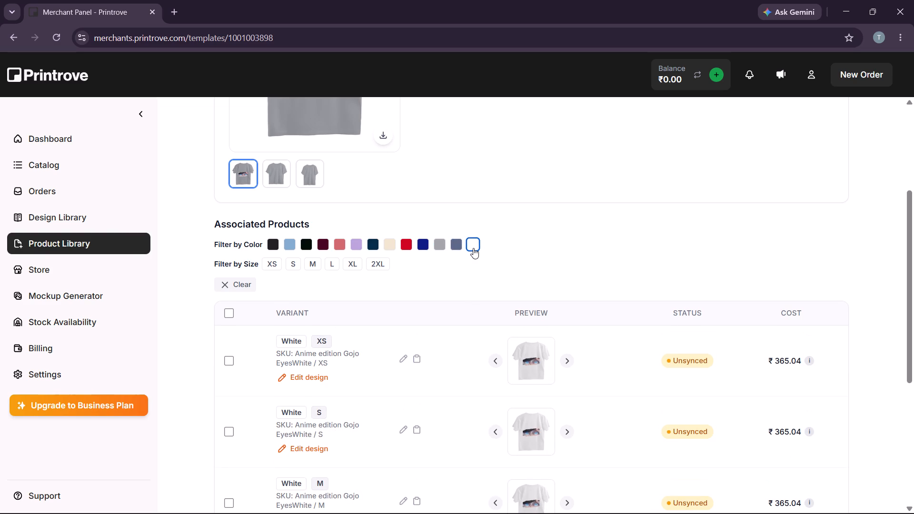
pyautogui.click(473, 248)
pyautogui.scroll(9, 772, 294)
pyautogui.click(644, 324)
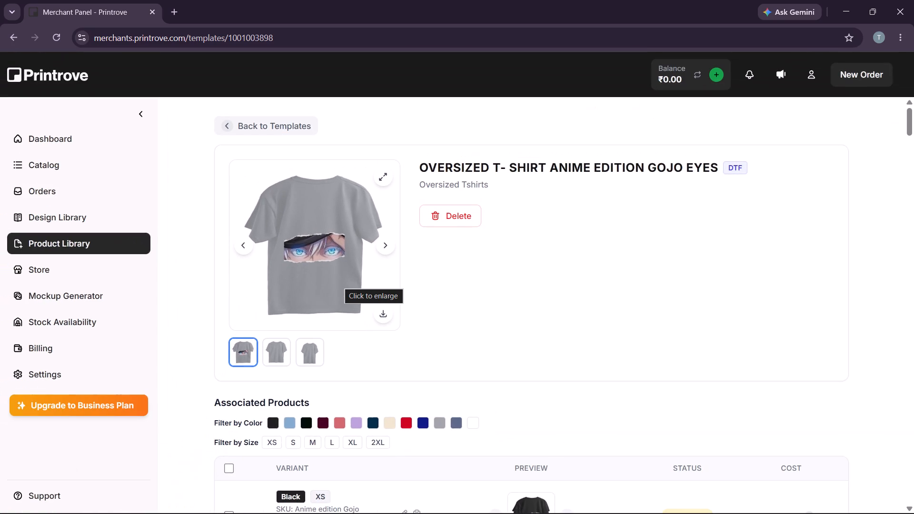
pyautogui.hscroll(1, 385, 249)
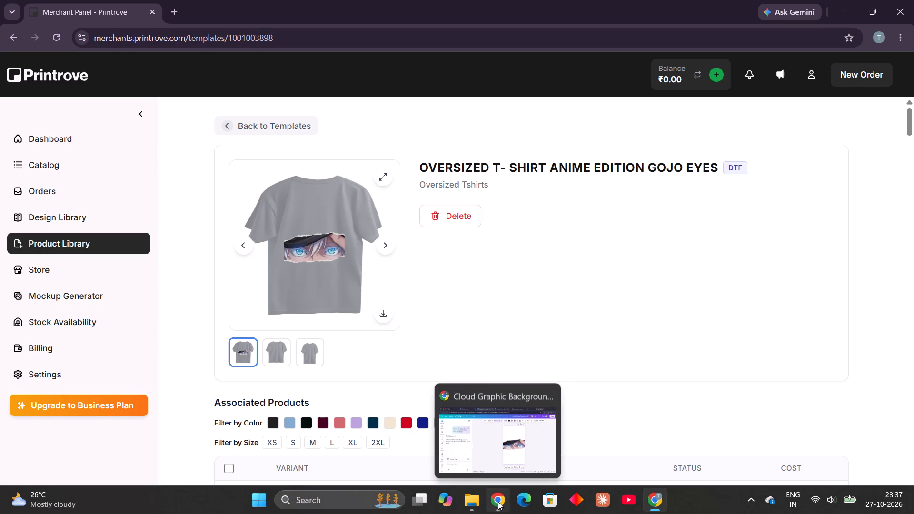
# Switch to Canva and look over the Gojo eyes artwork and the recent designs, dismissing the upload notification.
pyautogui.click(498, 502)
pyautogui.click(418, 244)
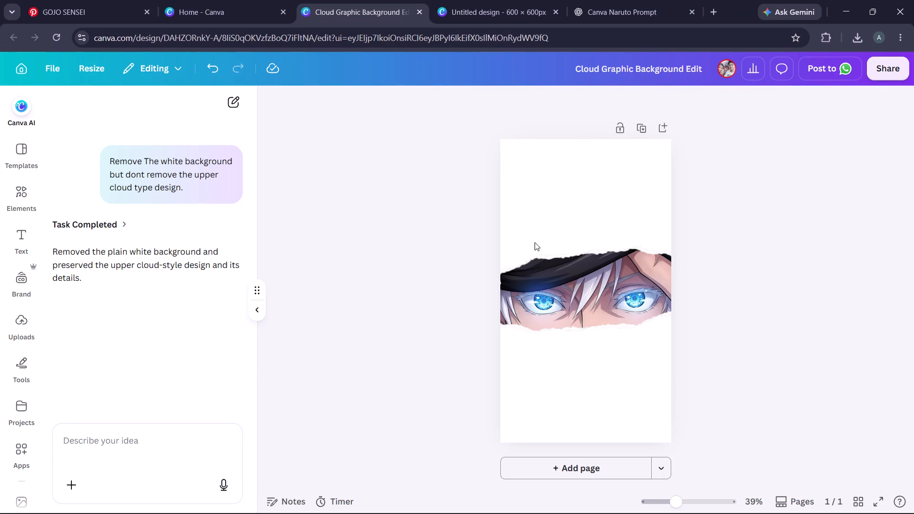
pyautogui.click(615, 221)
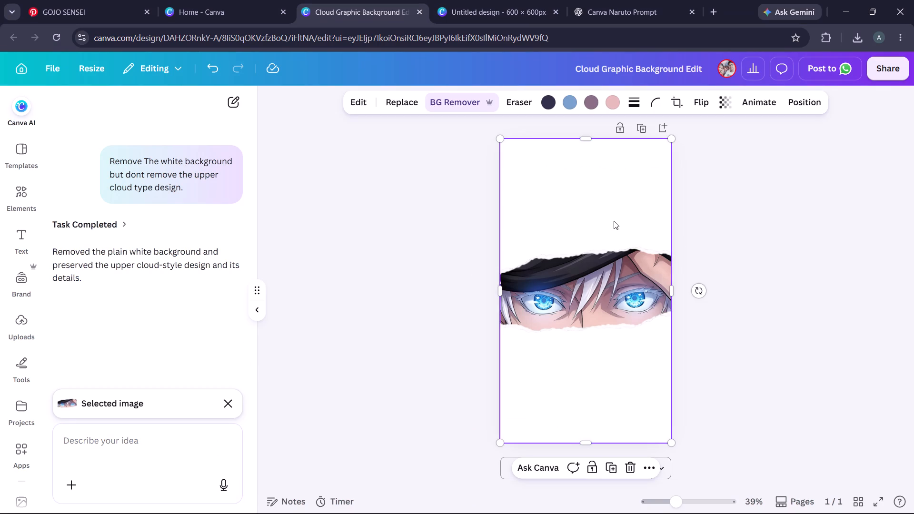
pyautogui.click(200, 0)
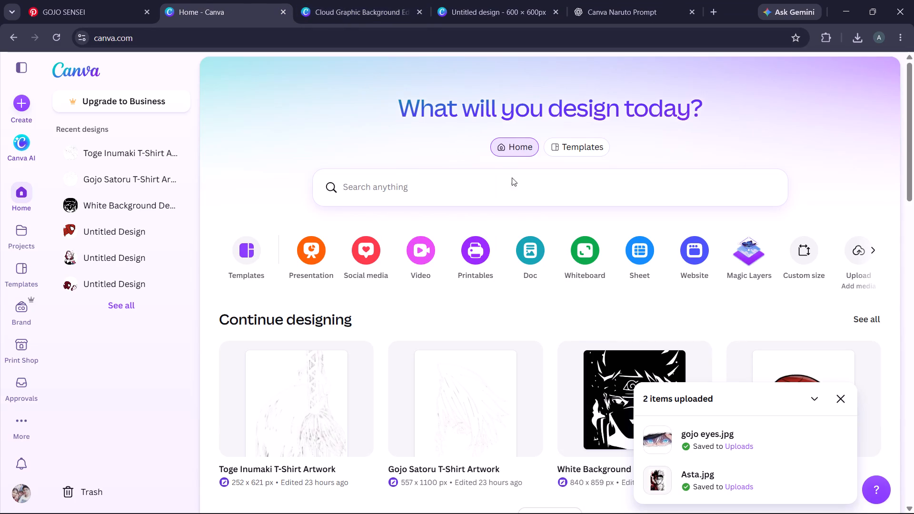
pyautogui.click(838, 401)
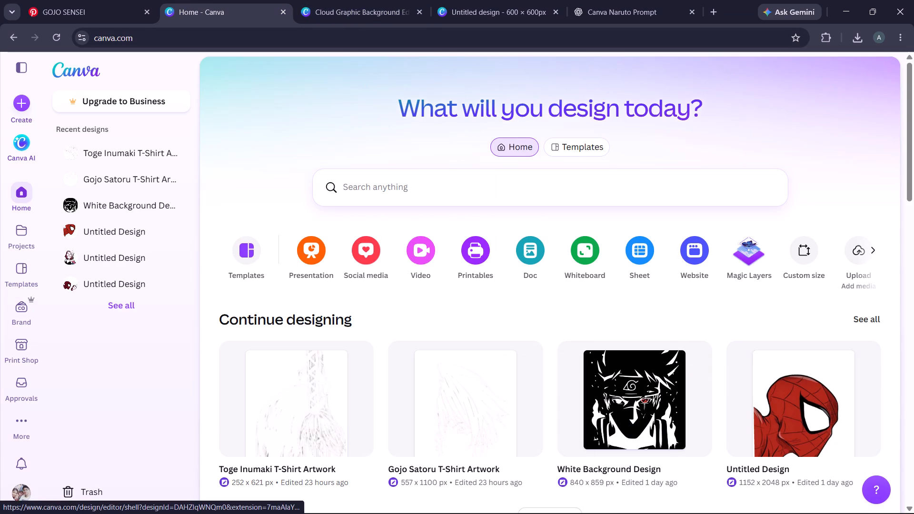
pyautogui.scroll(-2, 913, 270)
pyautogui.scroll(6, 897, 271)
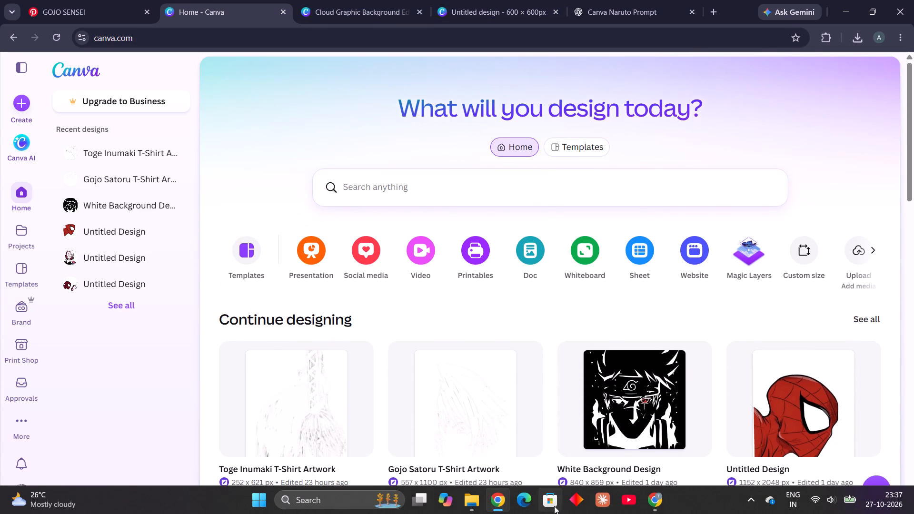
# Switch back to Printrove and check the associated products filtered by Iris Lavender, Dusty Rose and Burgundy in turn.
pyautogui.click(656, 506)
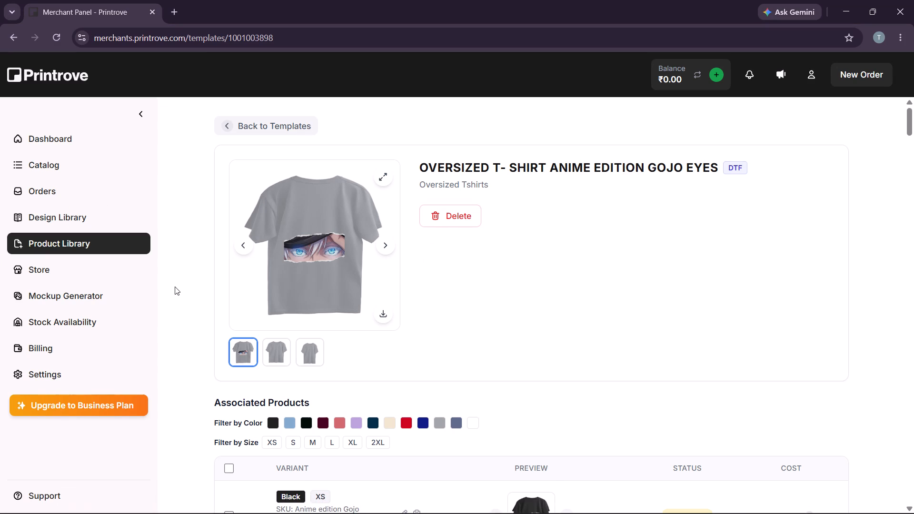
pyautogui.scroll(-2, 259, 446)
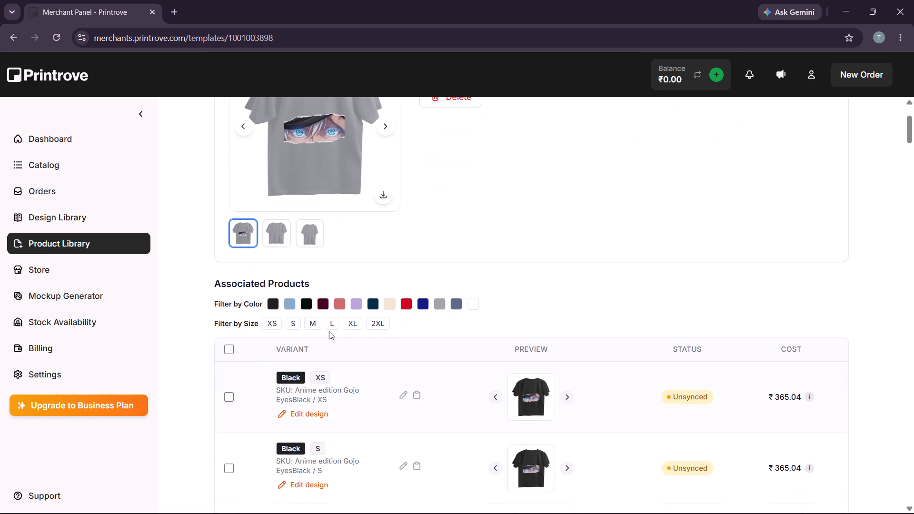
pyautogui.click(356, 306)
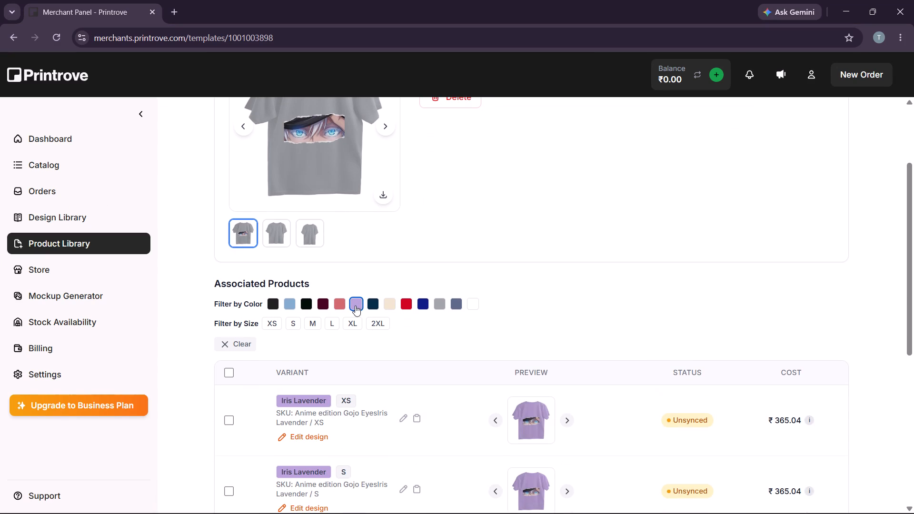
pyautogui.click(355, 306)
pyautogui.click(334, 305)
pyautogui.click(335, 305)
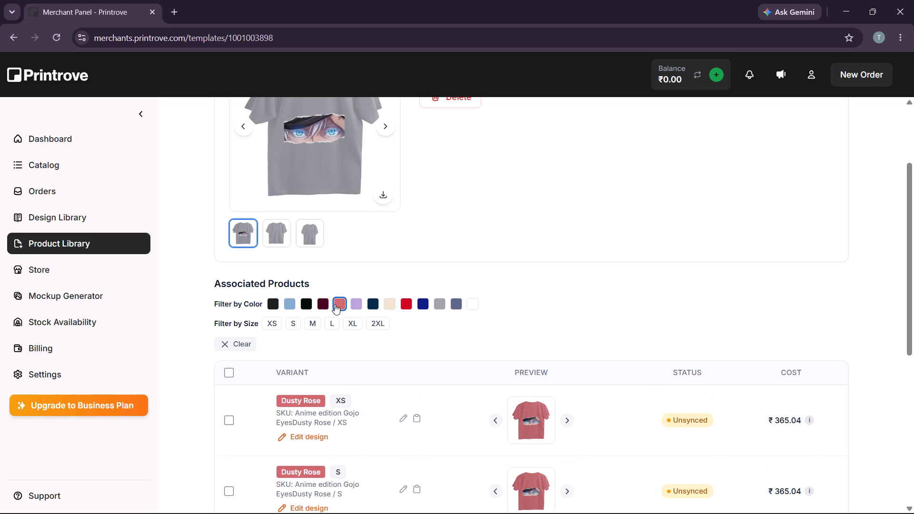
pyautogui.click(323, 305)
pyautogui.click(323, 304)
pyautogui.scroll(4, 543, 351)
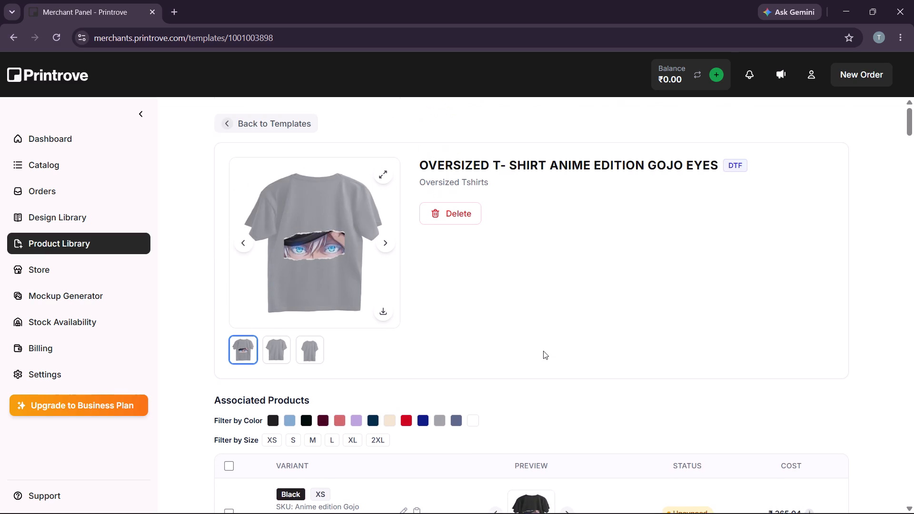
# Filter the associated products by several colours together, including Black, Burgundy, Dusty Rose and Iris Lavender, and clear the colour filters.
pyautogui.scroll(-3, 543, 351)
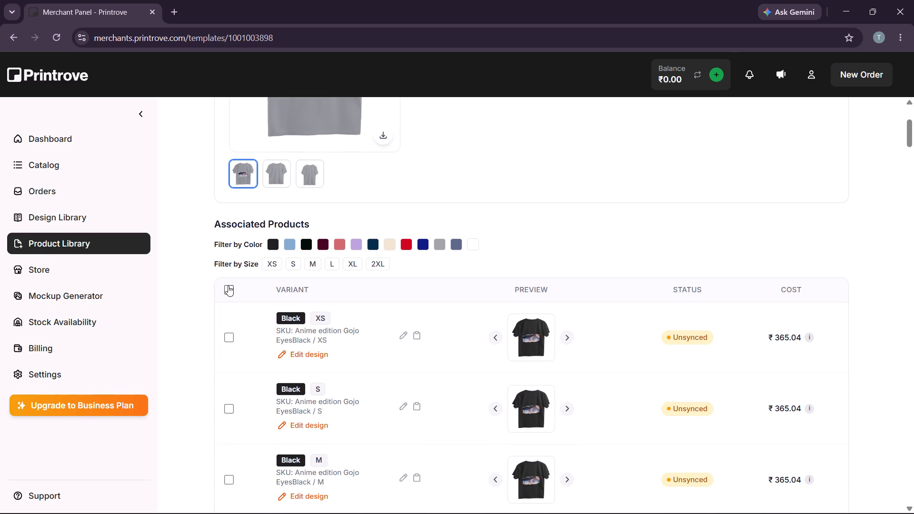
pyautogui.click(275, 242)
pyautogui.click(290, 246)
pyautogui.click(311, 248)
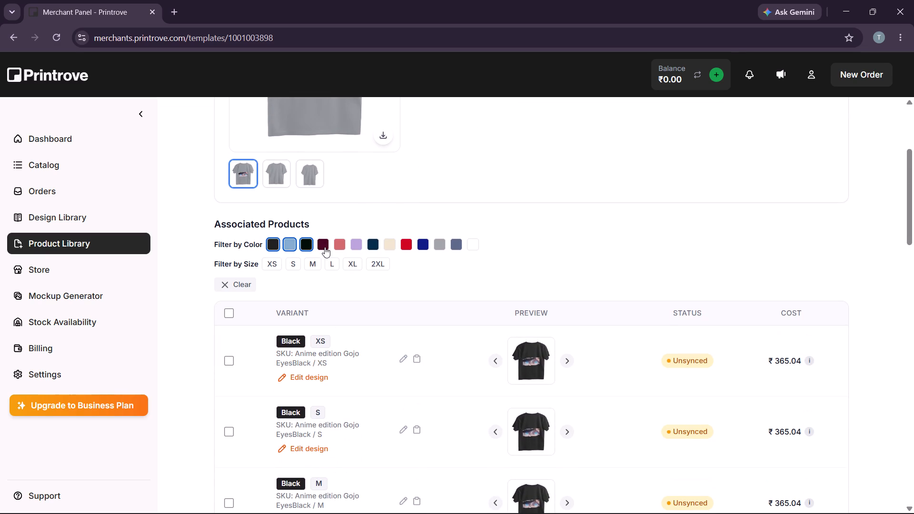
pyautogui.click(325, 247)
pyautogui.click(335, 247)
pyautogui.click(358, 246)
pyautogui.click(375, 244)
pyautogui.click(386, 243)
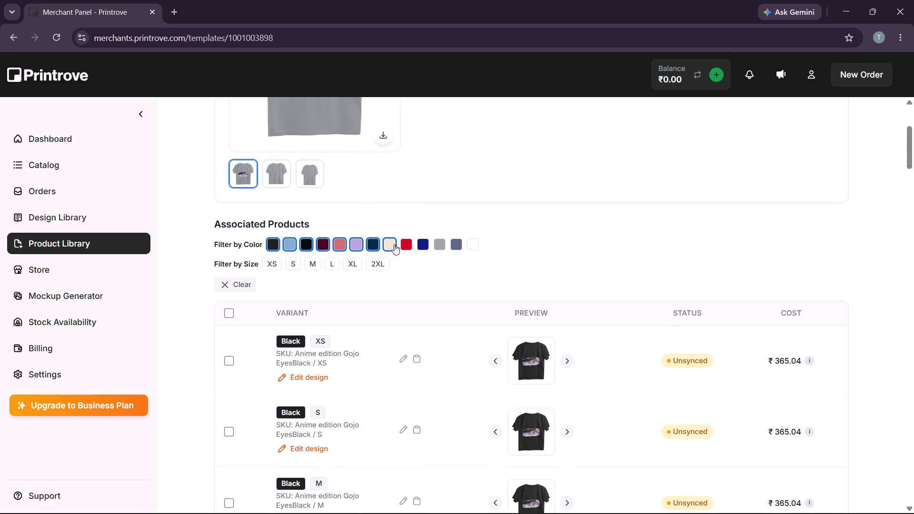
pyautogui.click(415, 247)
pyautogui.click(400, 247)
pyautogui.click(400, 247)
pyautogui.click(386, 247)
pyautogui.click(271, 243)
pyautogui.click(294, 244)
pyautogui.click(308, 244)
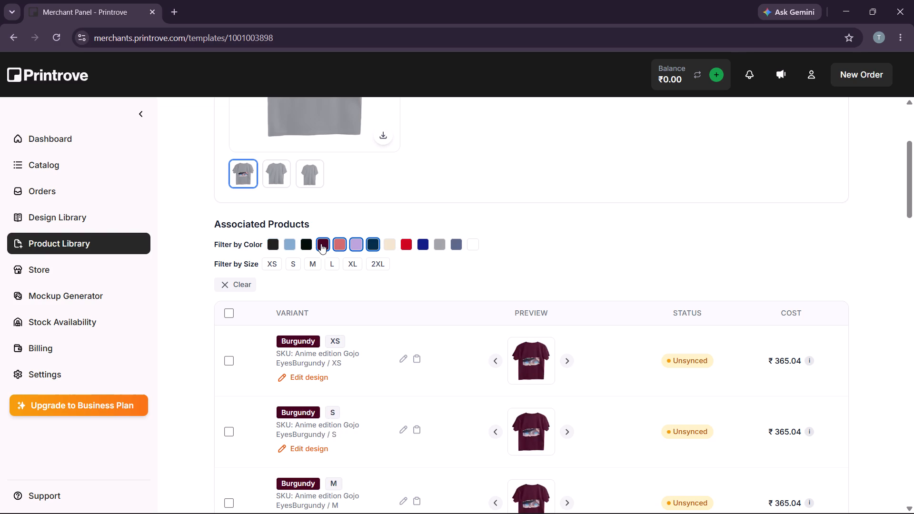
pyautogui.click(321, 244)
pyautogui.click(341, 244)
pyautogui.click(357, 243)
pyautogui.click(369, 241)
pyautogui.click(386, 241)
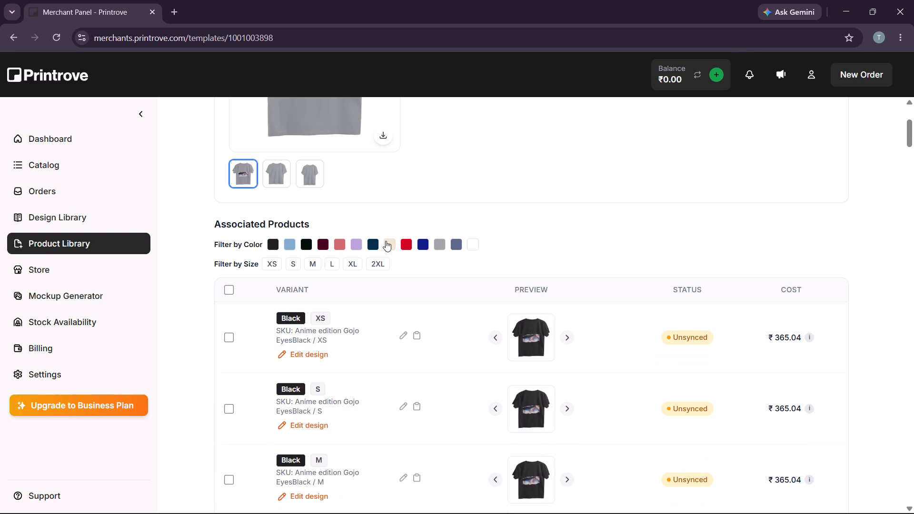
pyautogui.click(386, 241)
pyautogui.scroll(8, 475, 281)
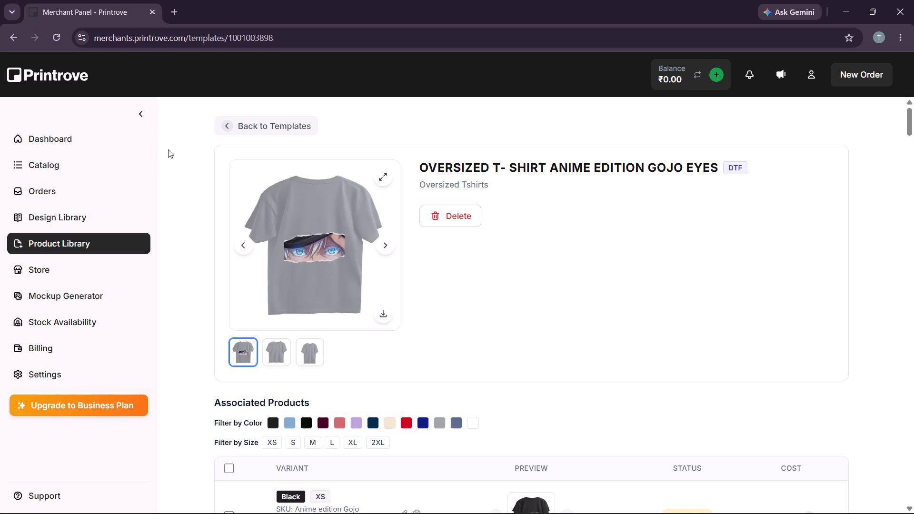
# Return to the Product Library and browse the listed oversized T-shirt products.
pyautogui.click(224, 124)
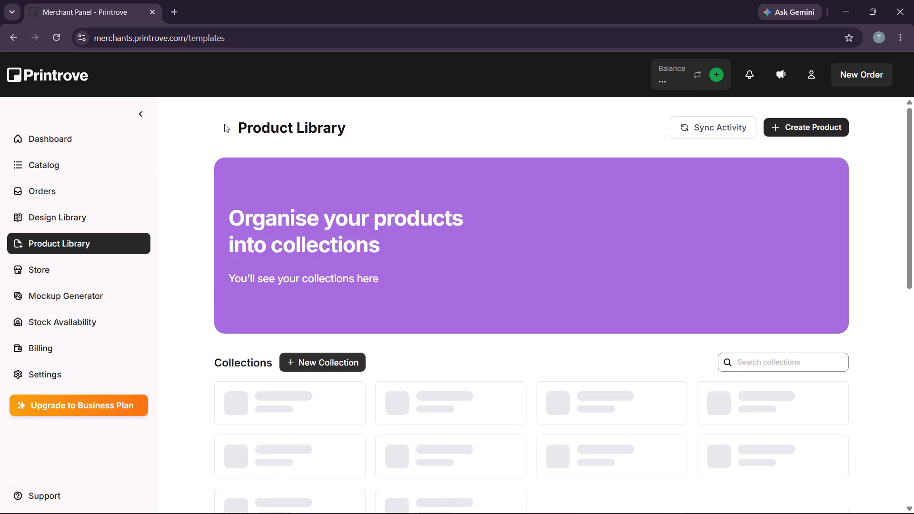
pyautogui.scroll(-2, 316, 257)
pyautogui.scroll(-4, 328, 328)
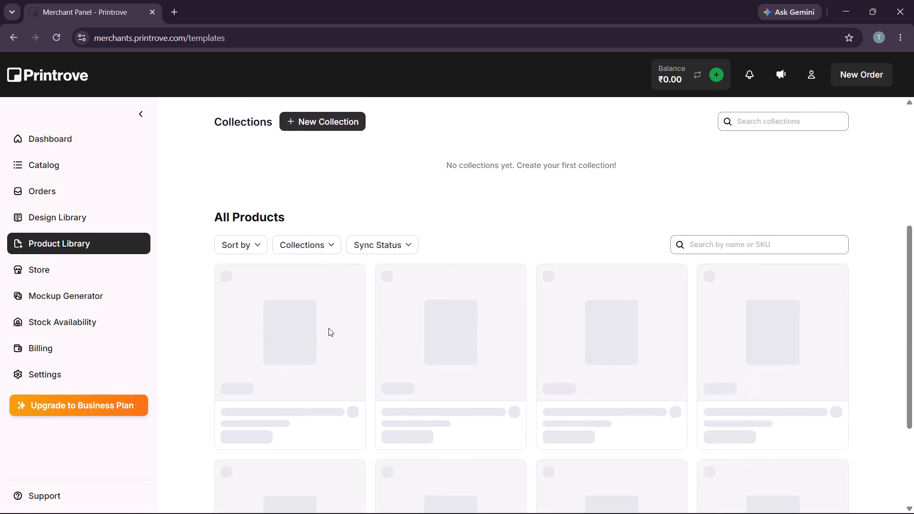
pyautogui.scroll(-5, 334, 323)
pyautogui.scroll(-2, 881, 328)
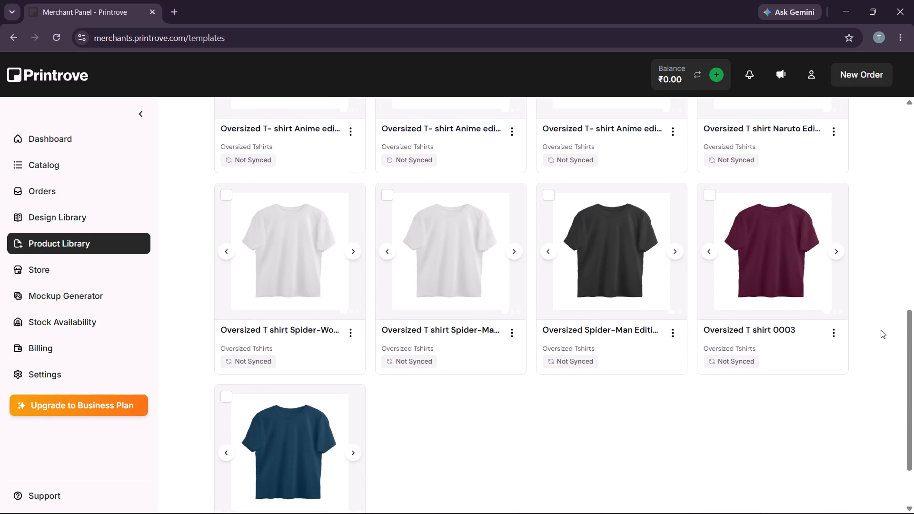
pyautogui.scroll(6, 881, 330)
pyautogui.scroll(-9, 845, 322)
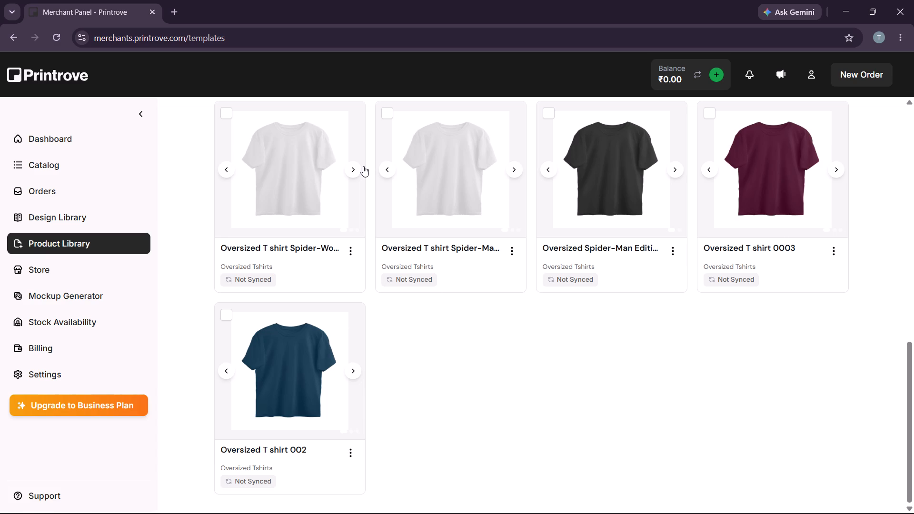
pyautogui.scroll(4, 422, 237)
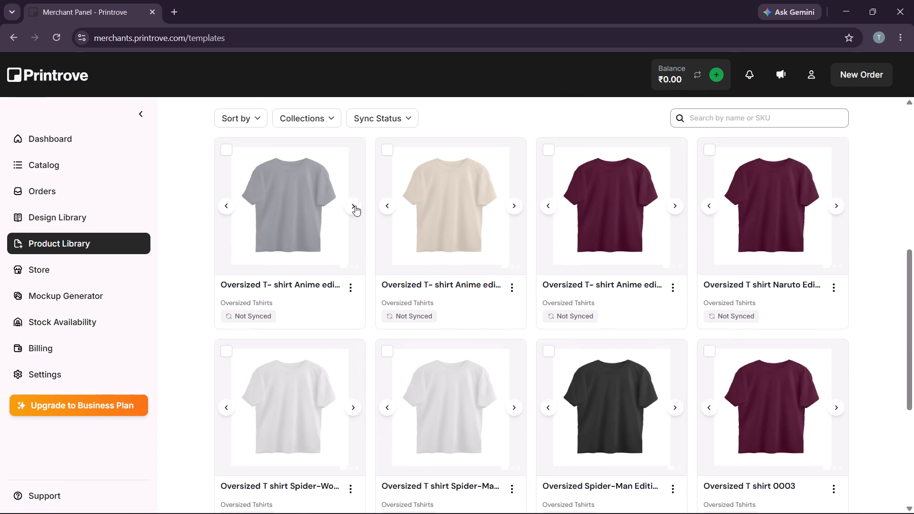
# Flip each oversized T-shirt preview in the Product Library to its back view and look over the back designs.
pyautogui.click(352, 207)
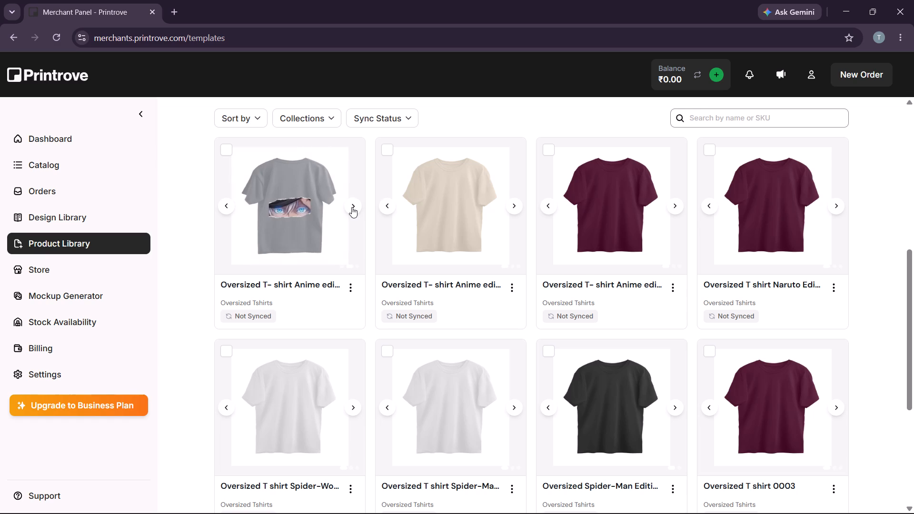
pyautogui.click(514, 206)
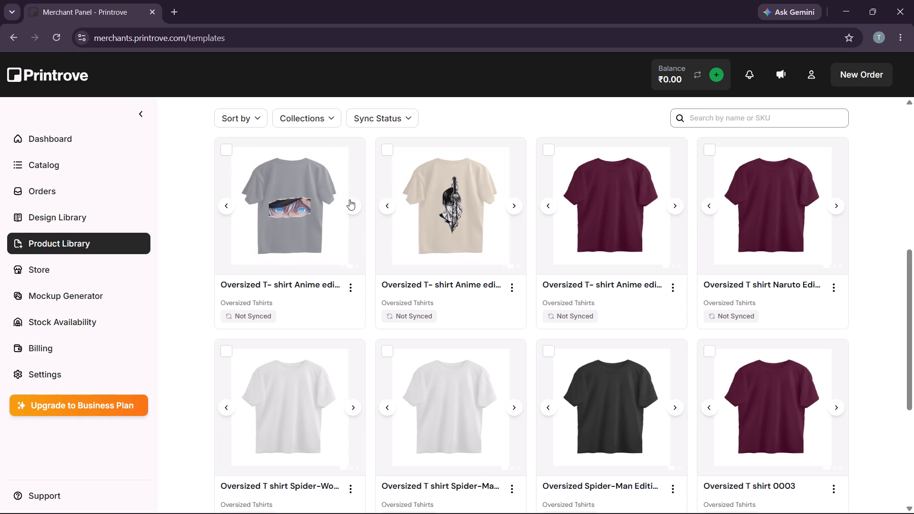
pyautogui.click(681, 207)
pyautogui.click(841, 208)
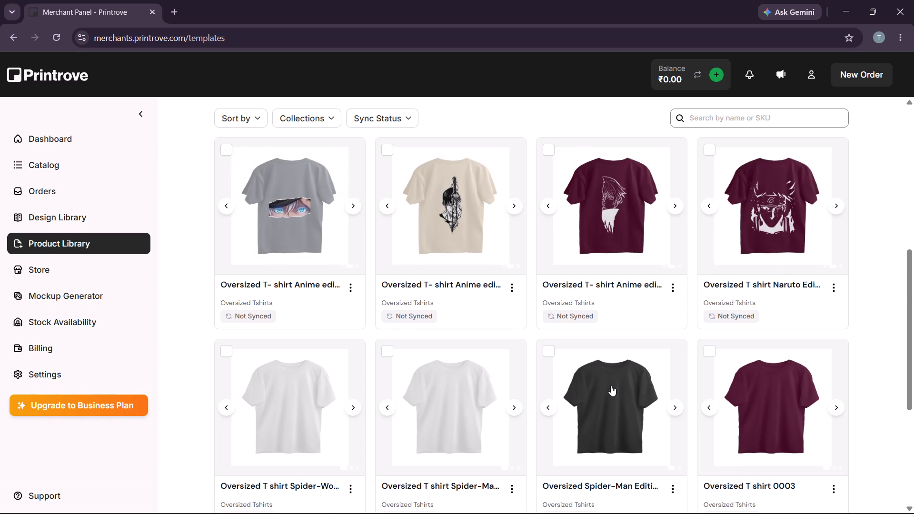
pyautogui.scroll(-2, 610, 385)
pyautogui.click(357, 288)
pyautogui.click(515, 290)
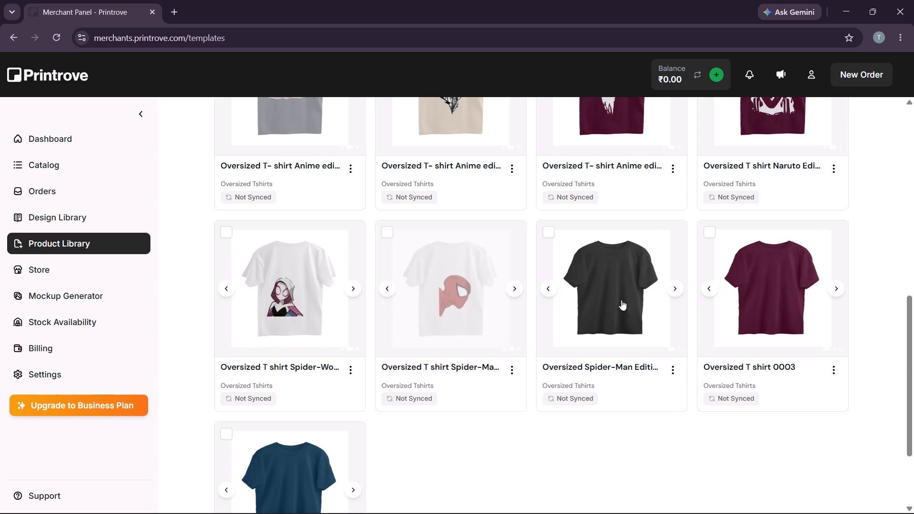
pyautogui.click(680, 288)
pyautogui.click(835, 290)
pyautogui.scroll(-2, 333, 310)
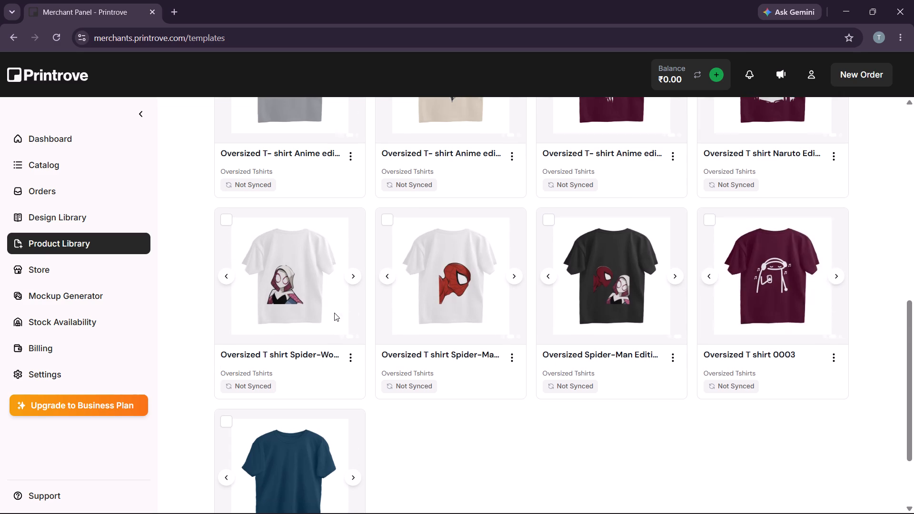
pyautogui.click(349, 370)
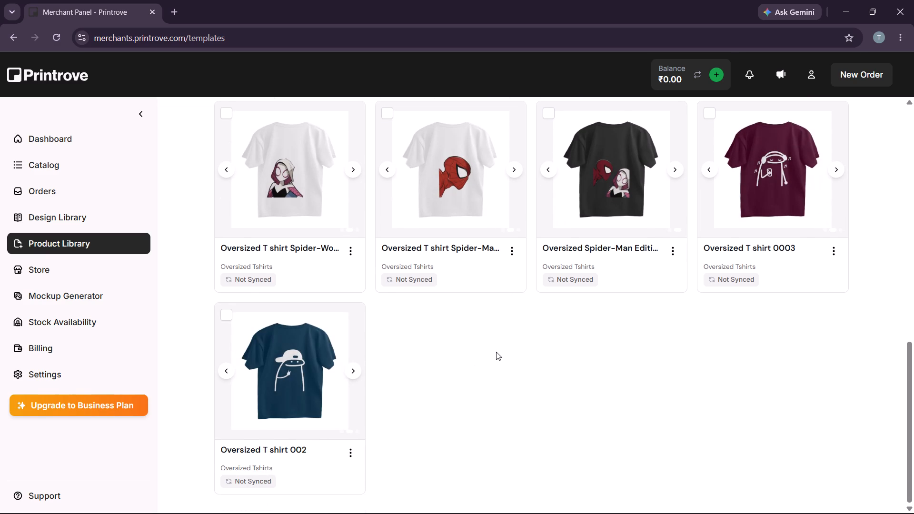
pyautogui.scroll(8, 499, 352)
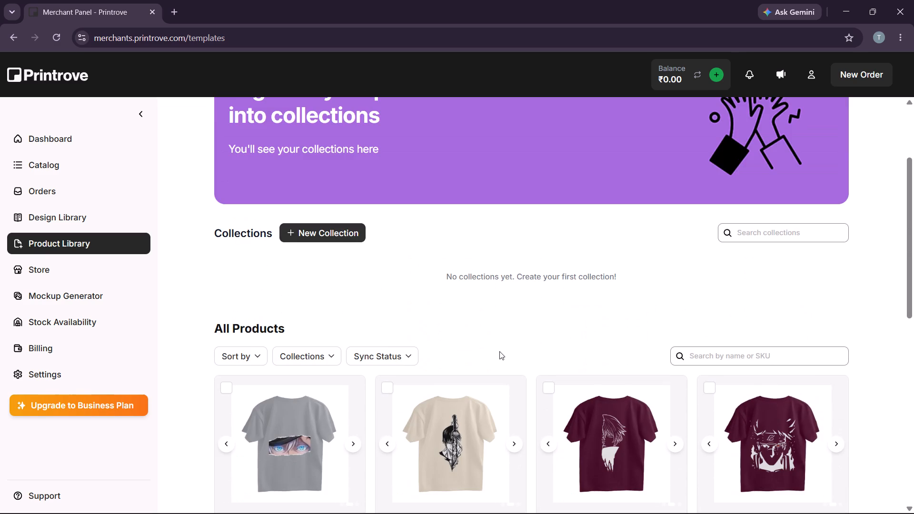
pyautogui.scroll(-2, 499, 351)
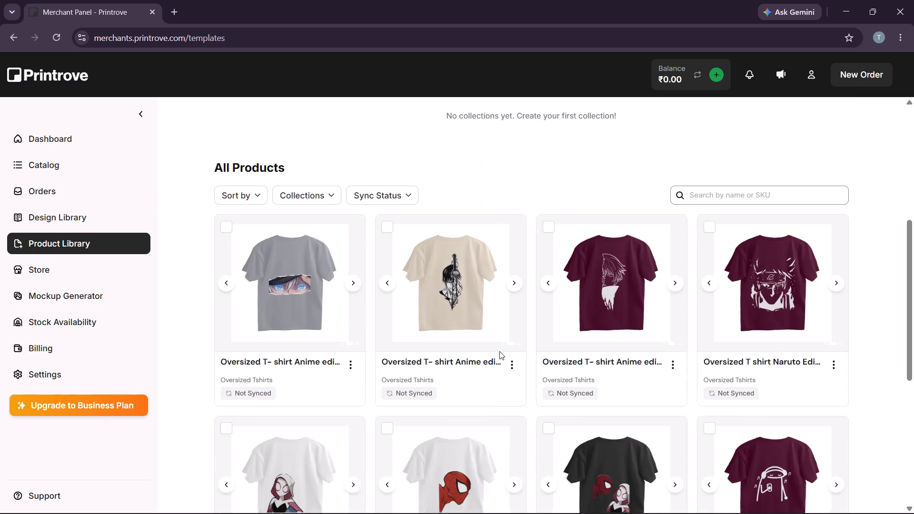
pyautogui.scroll(-2, 499, 351)
pyautogui.scroll(7, 263, 260)
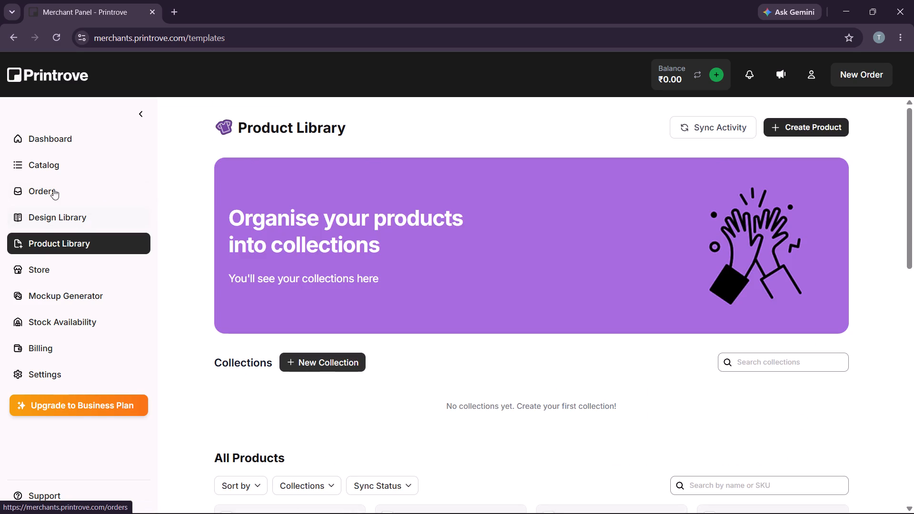
# Open the Oversized Tshirts product page from the Men's Clothing section of the Catalog.
pyautogui.click(61, 167)
pyautogui.click(224, 186)
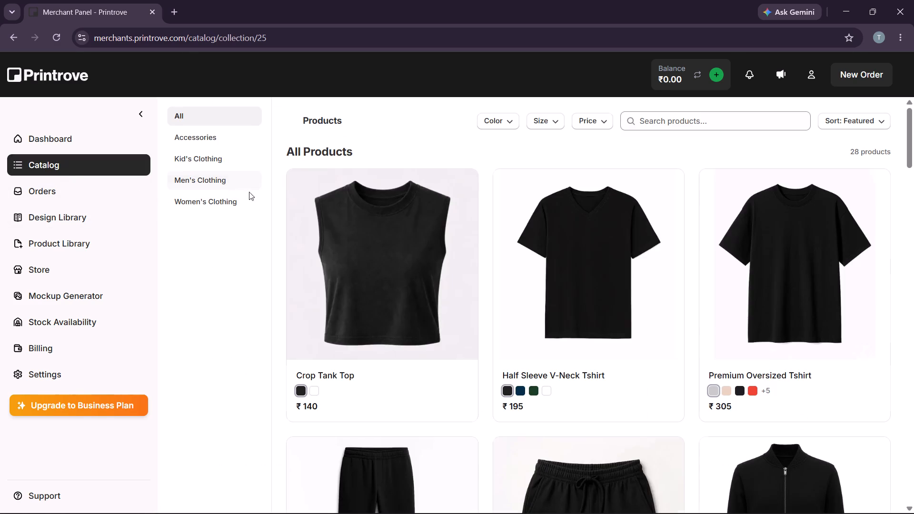
pyautogui.scroll(-3, 427, 265)
pyautogui.scroll(-8, 470, 312)
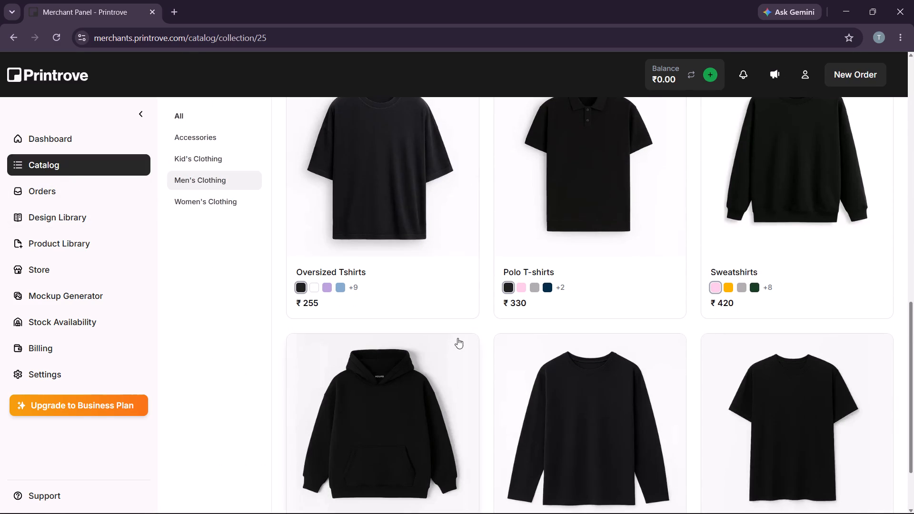
pyautogui.scroll(-2, 443, 350)
pyautogui.scroll(3, 437, 353)
pyautogui.click(385, 285)
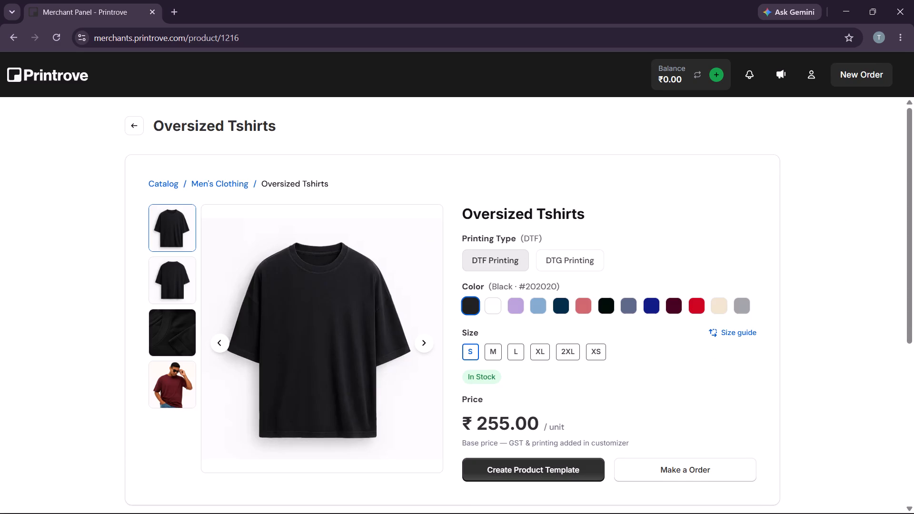
# Switch to File Explorer and rename the Cloud Graphic Background Edit image on drive F: as Gojo Eyes.
pyautogui.click(498, 502)
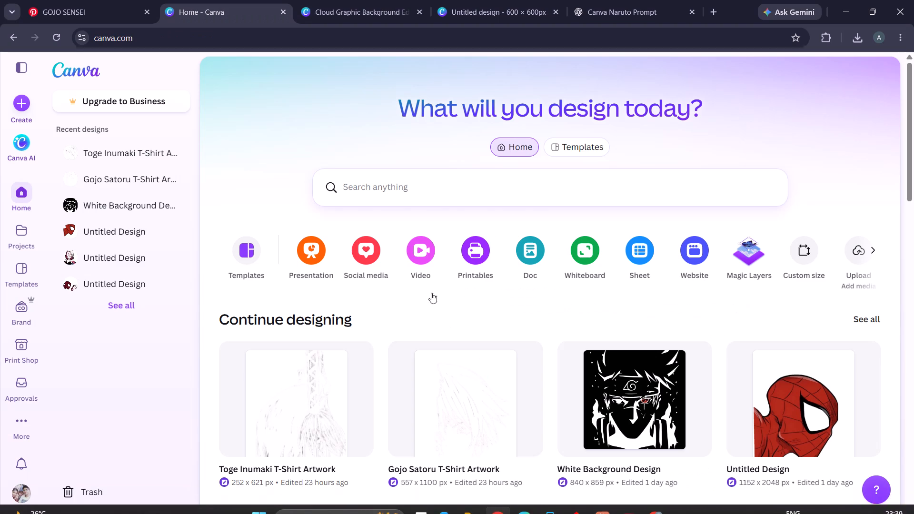
pyautogui.click(349, 0)
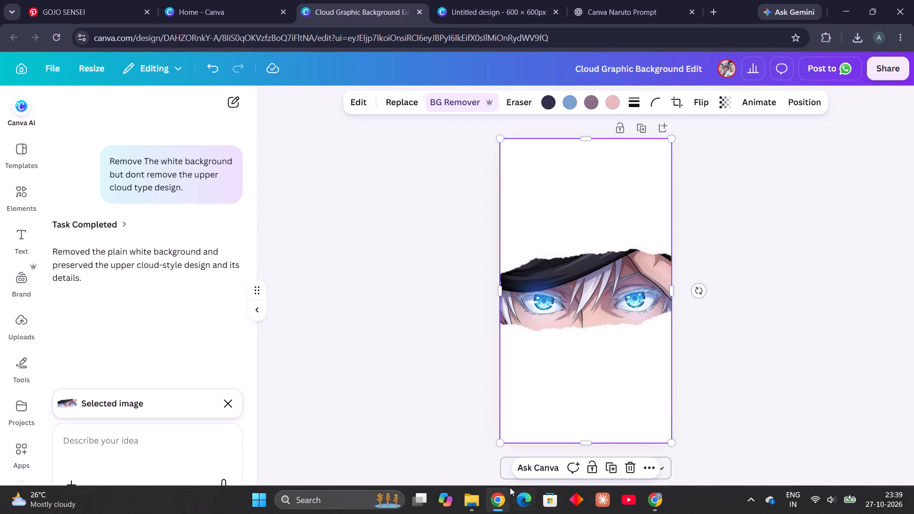
pyautogui.click(470, 500)
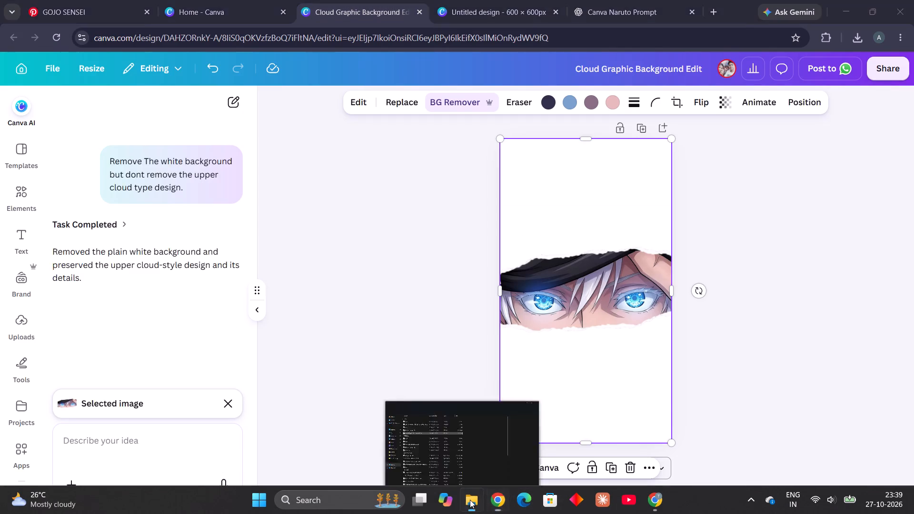
pyautogui.rightClick(183, 180)
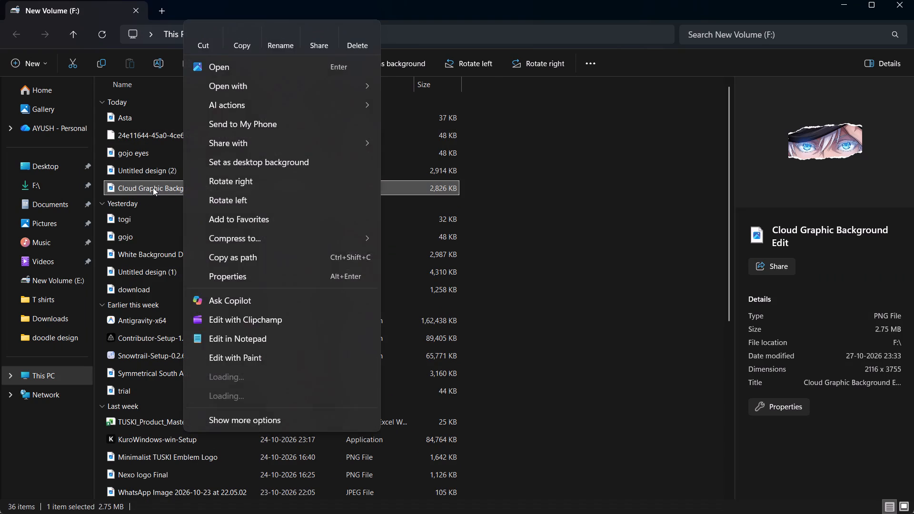
pyautogui.click(153, 188)
pyautogui.rightClick(168, 195)
pyautogui.click(169, 184)
pyautogui.rightClick(177, 185)
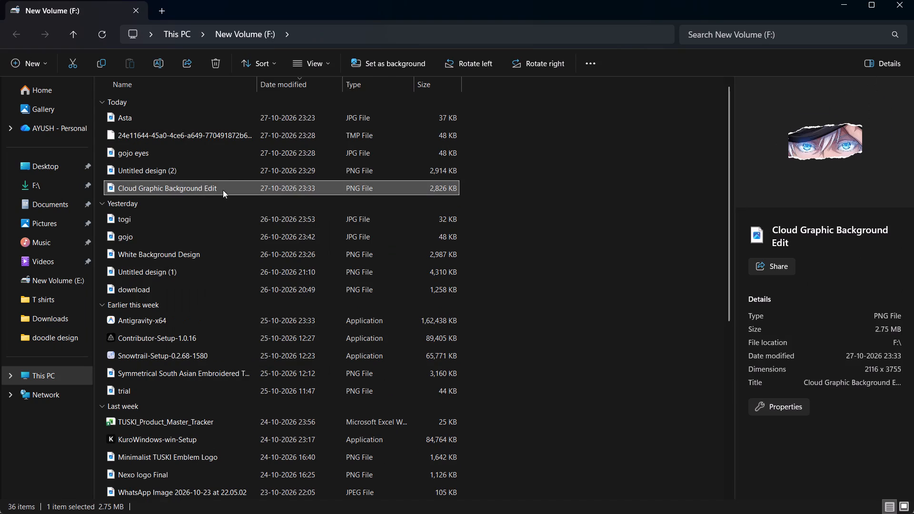
pyautogui.click(268, 31)
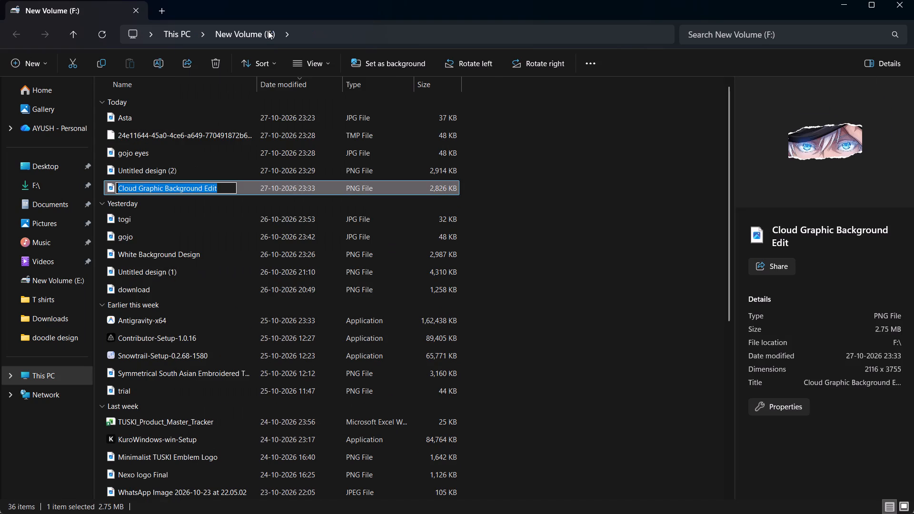
pyautogui.write('Gojo Eyes')
pyautogui.press('Return')
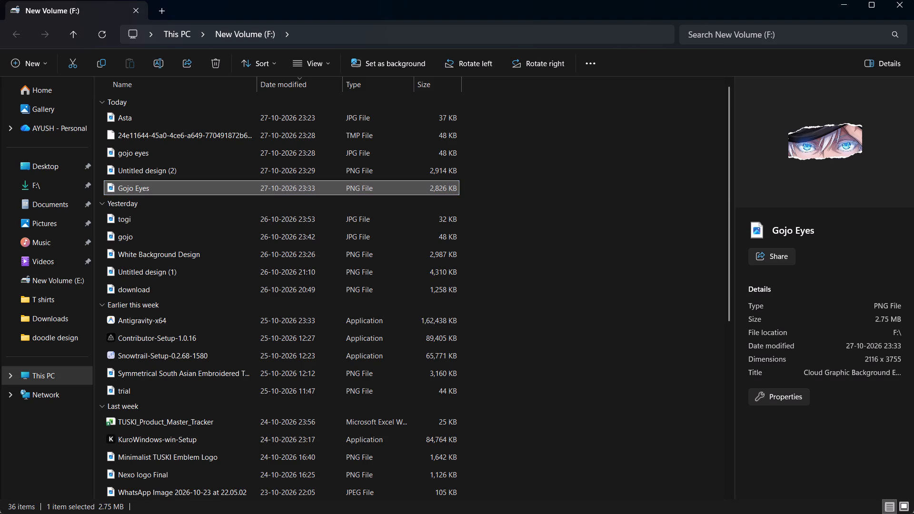
# Move the Gojo Eyes file into the doodle design folder under T shirts on drive E: and close File Explorer.
pyautogui.rightClick(159, 188)
pyautogui.click(186, 36)
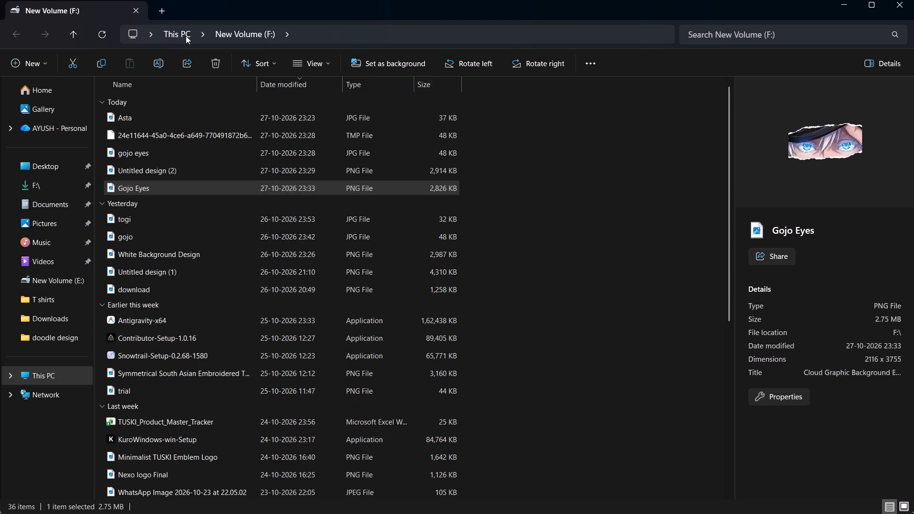
pyautogui.click(71, 375)
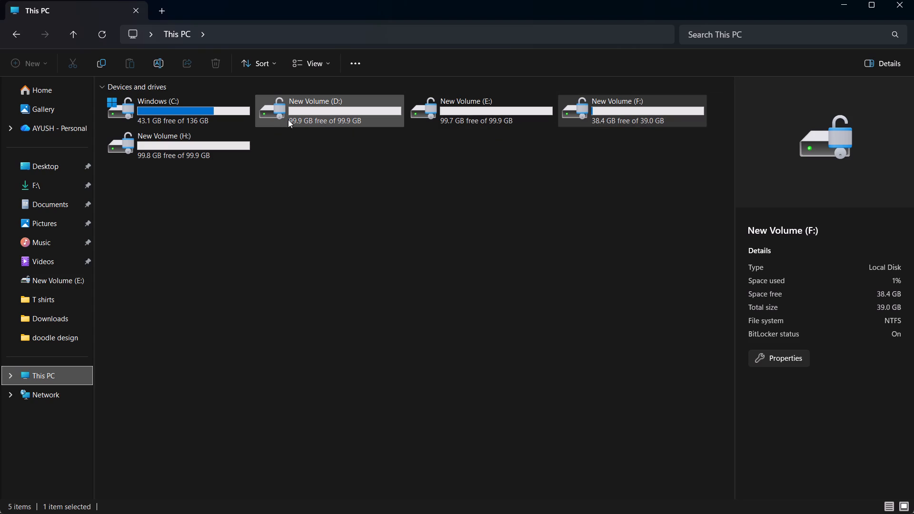
pyautogui.click(310, 106)
pyautogui.doubleClick(469, 107)
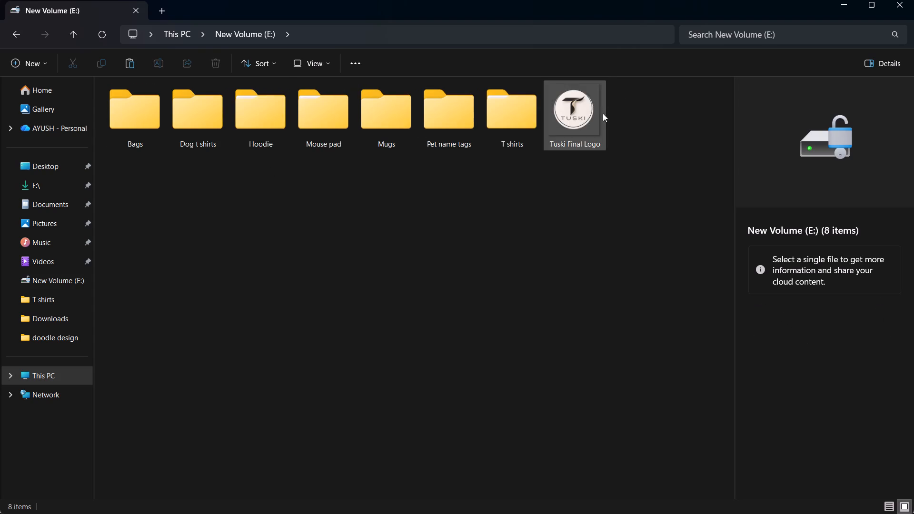
pyautogui.doubleClick(511, 118)
pyautogui.doubleClick(137, 116)
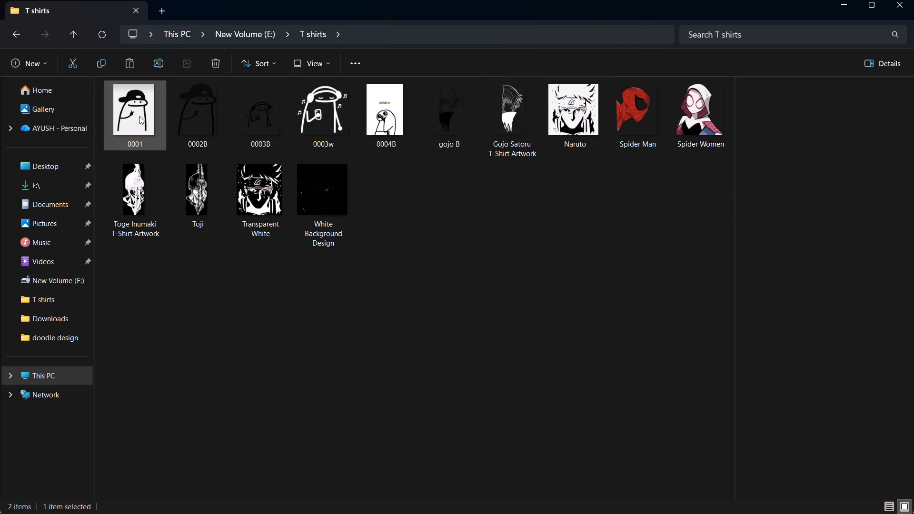
pyautogui.rightClick(322, 385)
pyautogui.click(346, 418)
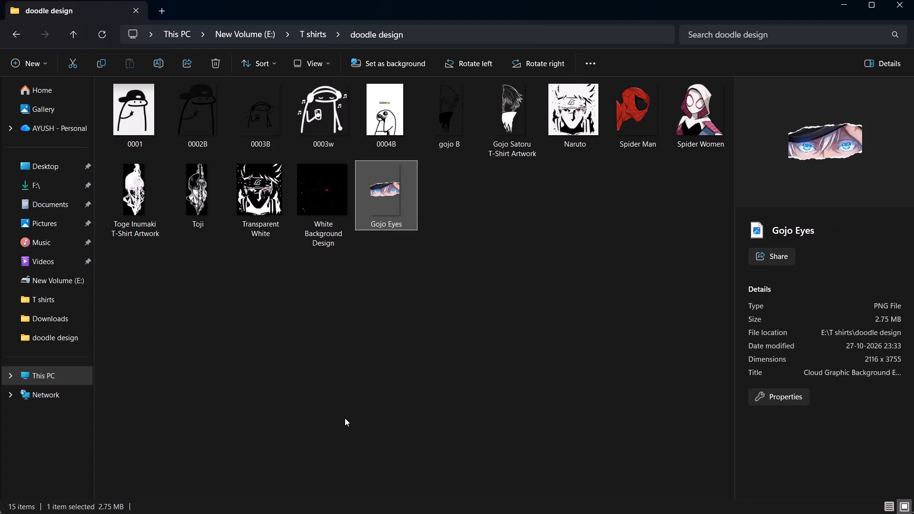
pyautogui.click(496, 307)
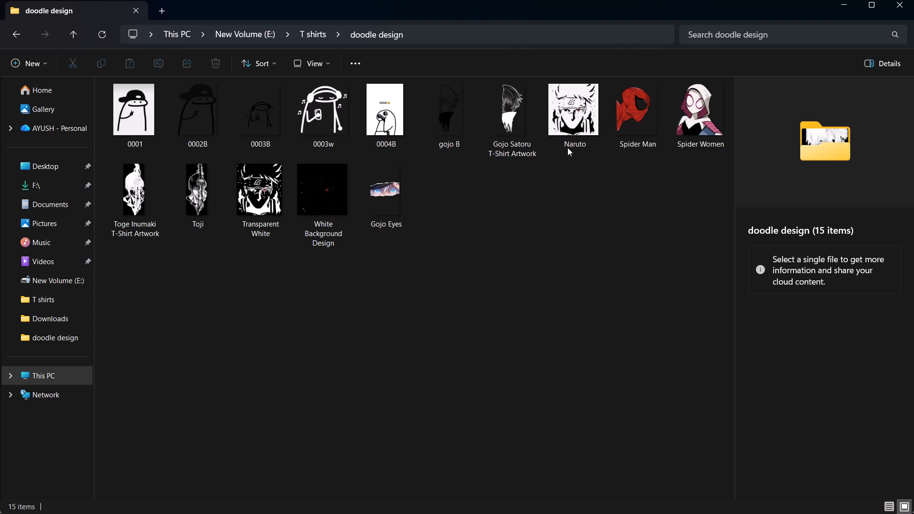
pyautogui.click(913, 0)
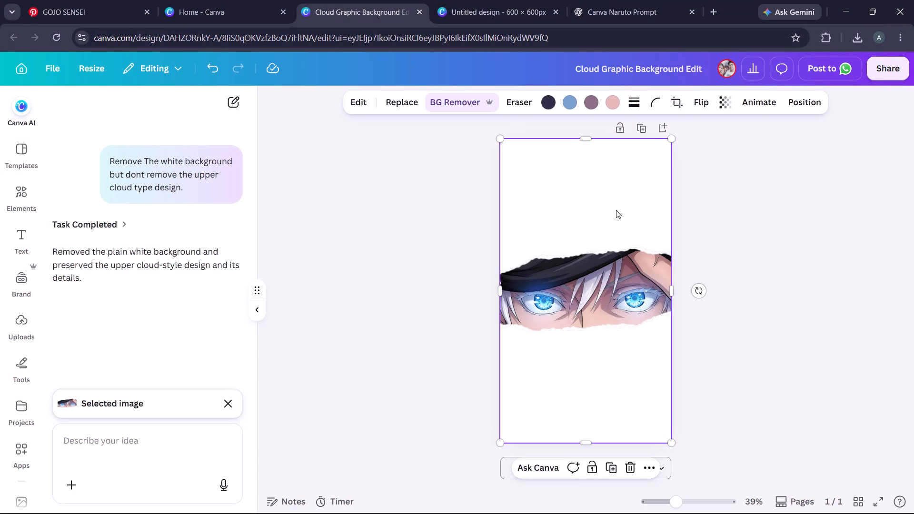
# Switch to the Pinterest page and go back from the GOJO SENSEI pin to the Boutique de Kimdavinci pin.
pyautogui.click(707, 209)
pyautogui.click(263, 2)
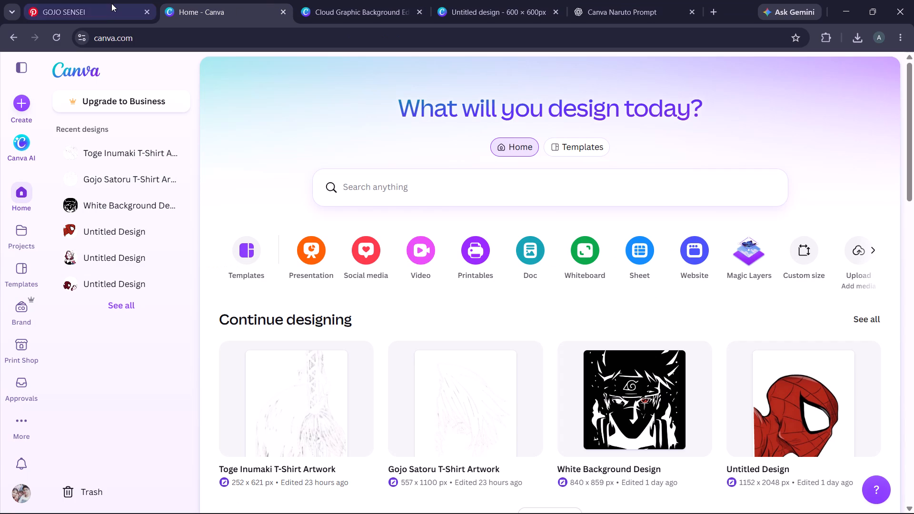
pyautogui.click(107, 0)
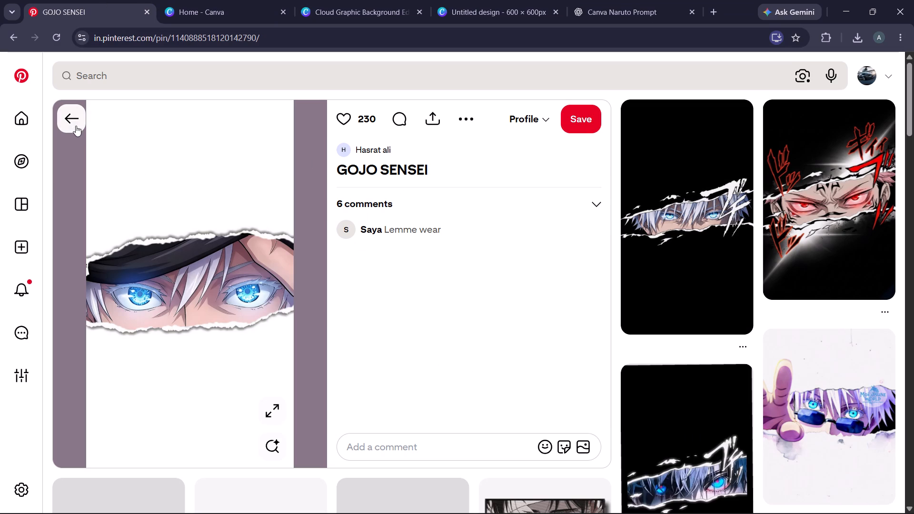
pyautogui.scroll(-3, 542, 262)
pyautogui.scroll(3, 354, 248)
pyautogui.click(75, 120)
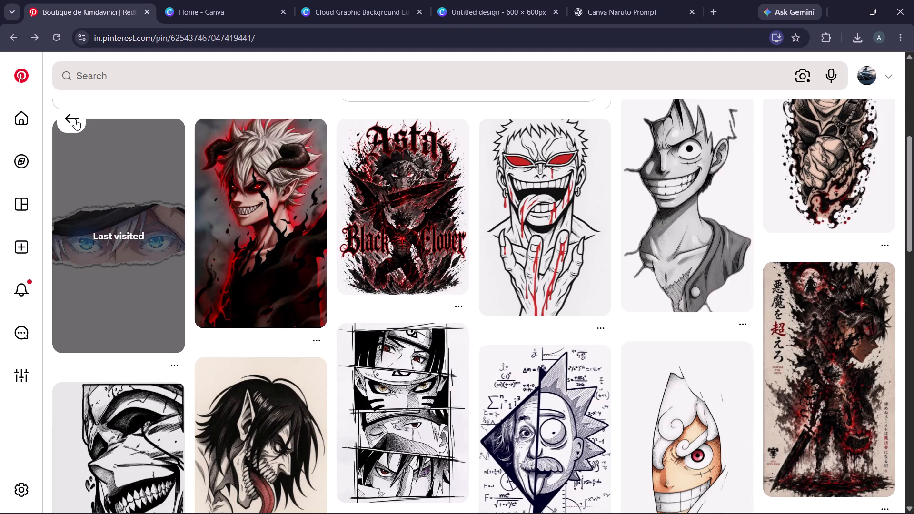
# Look through the related pins under the Boutique de Kimdavinci pin for anime artwork suited to the next T-shirt.
pyautogui.scroll(-3, 189, 277)
pyautogui.scroll(-3, 245, 307)
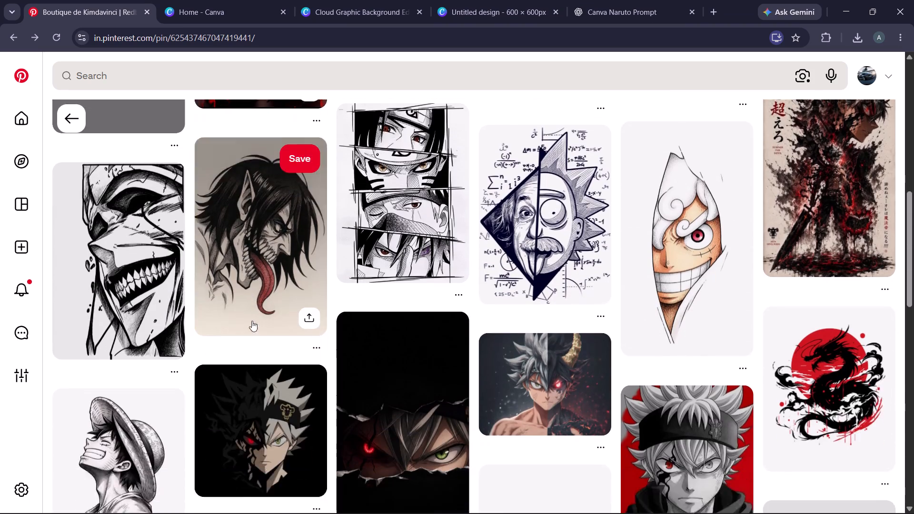
pyautogui.scroll(-2, 258, 318)
pyautogui.scroll(-2, 284, 353)
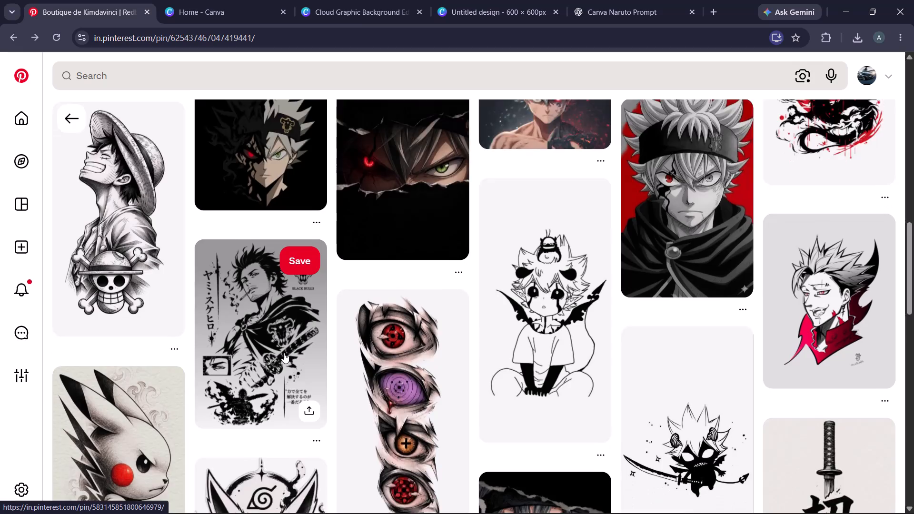
pyautogui.scroll(-11, 284, 353)
pyautogui.scroll(13, 285, 352)
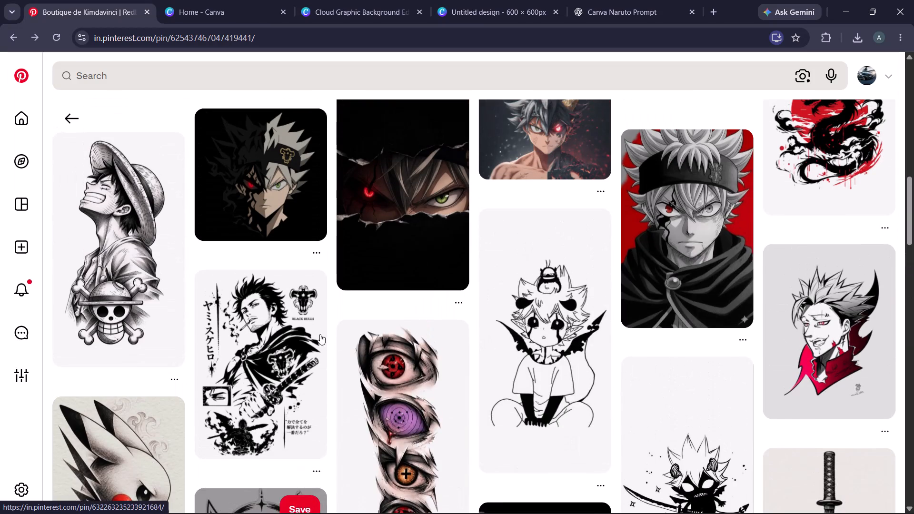
pyautogui.scroll(-3, 408, 394)
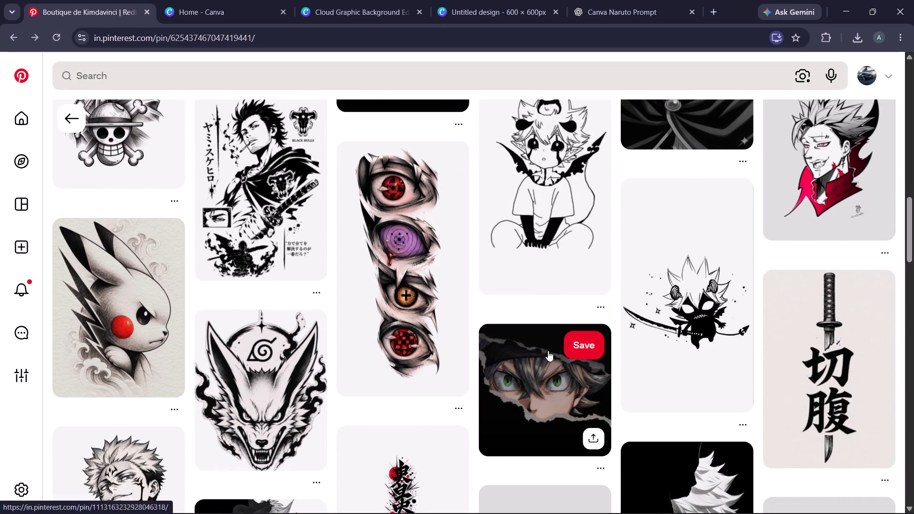
pyautogui.scroll(-5, 552, 362)
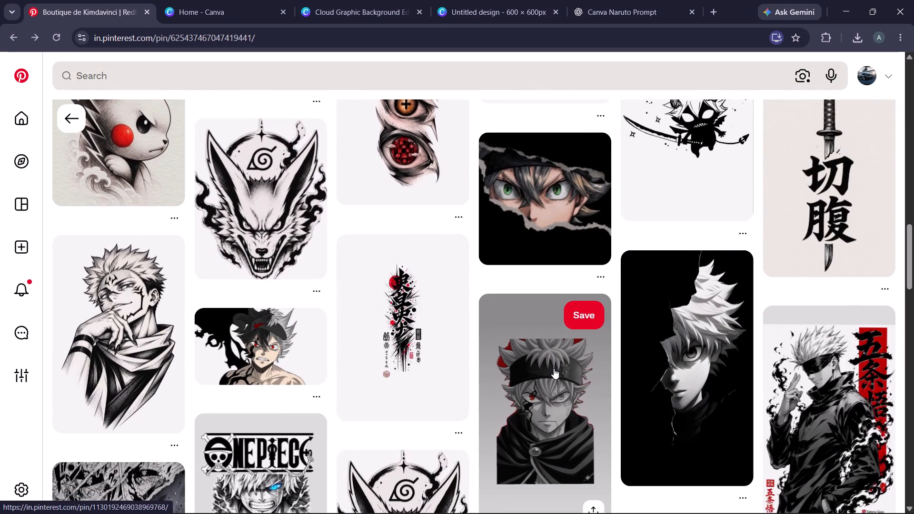
pyautogui.scroll(-8, 865, 360)
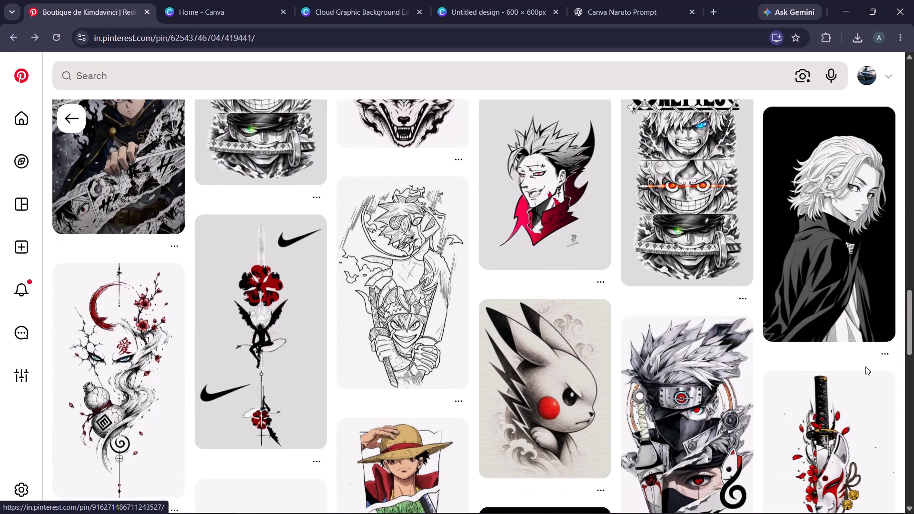
pyautogui.scroll(-8, 865, 366)
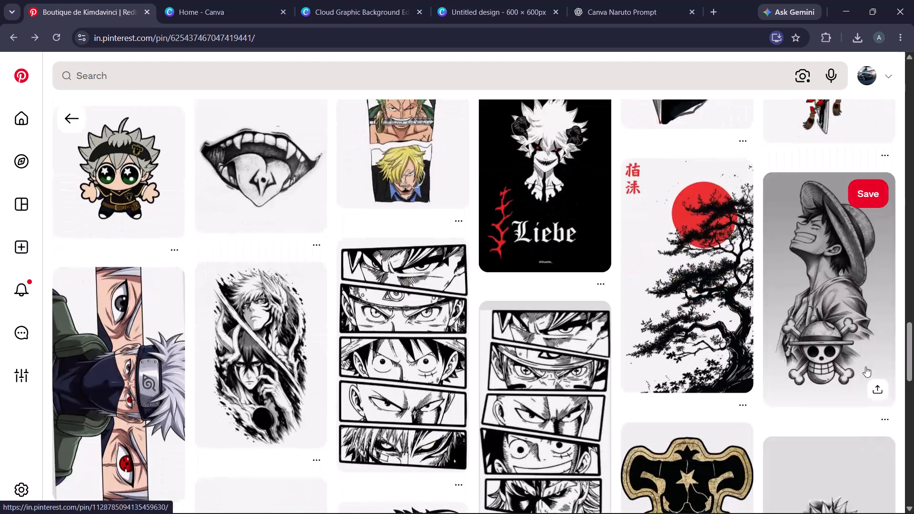
pyautogui.scroll(-2, 865, 366)
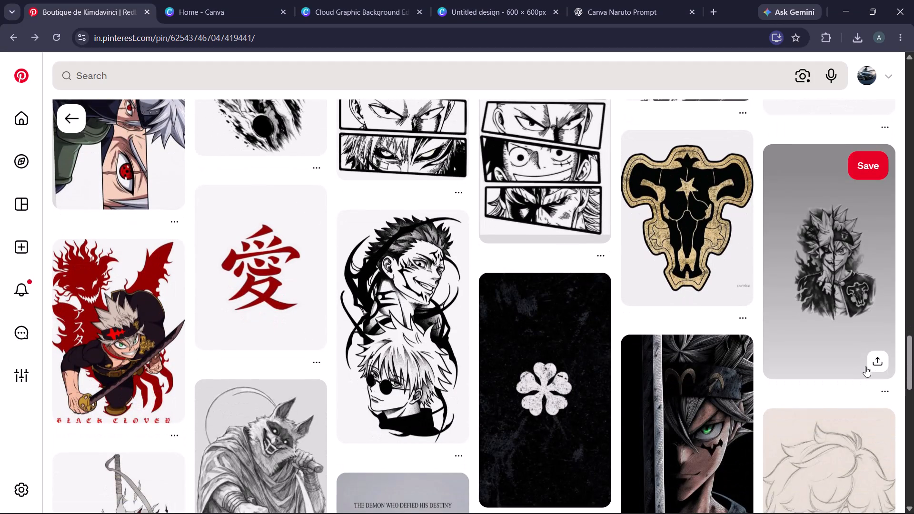
pyautogui.scroll(-4, 901, 411)
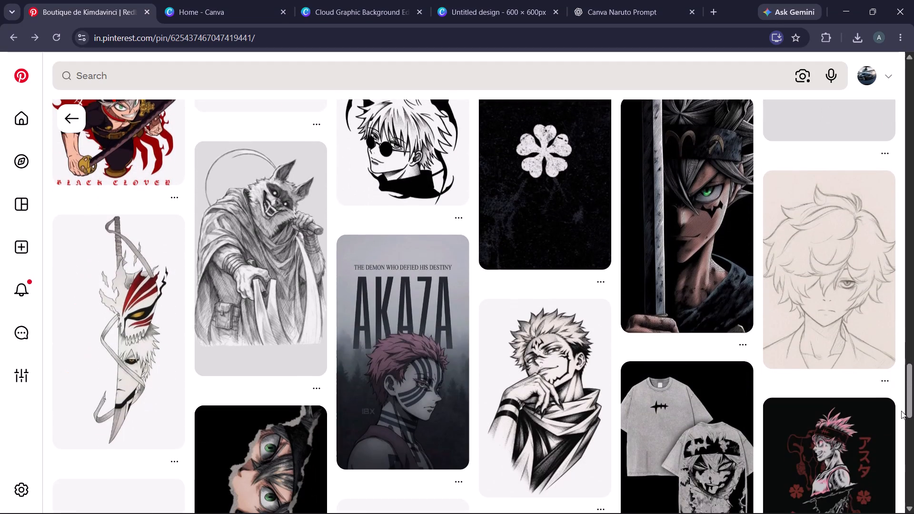
pyautogui.scroll(-6, 903, 417)
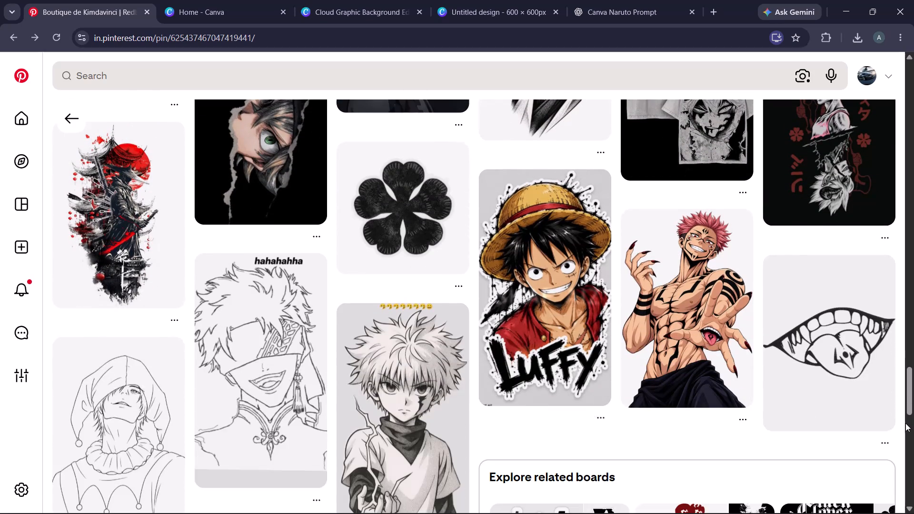
pyautogui.scroll(-4, 905, 423)
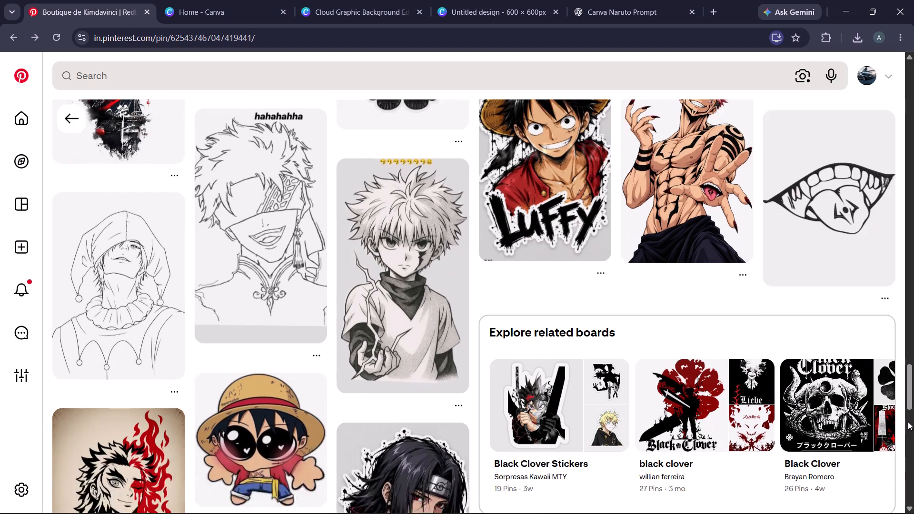
pyautogui.scroll(-6, 908, 422)
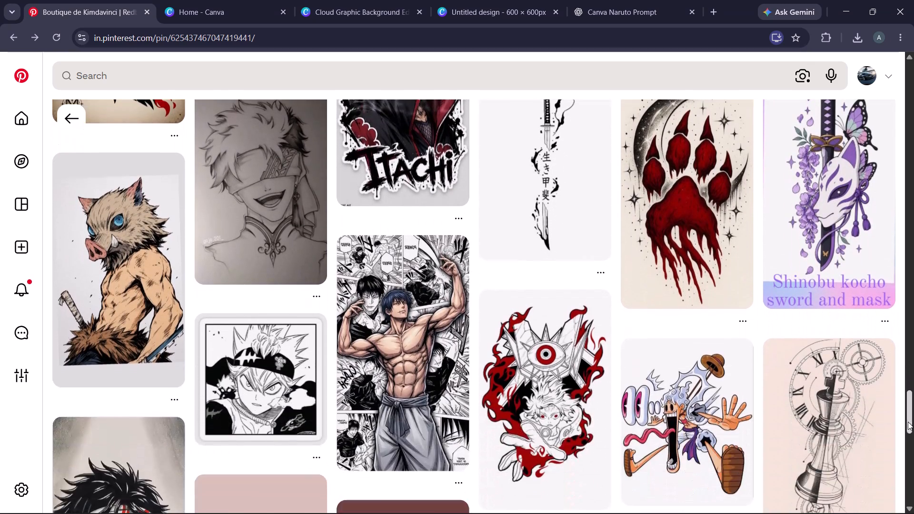
pyautogui.scroll(-3, 908, 422)
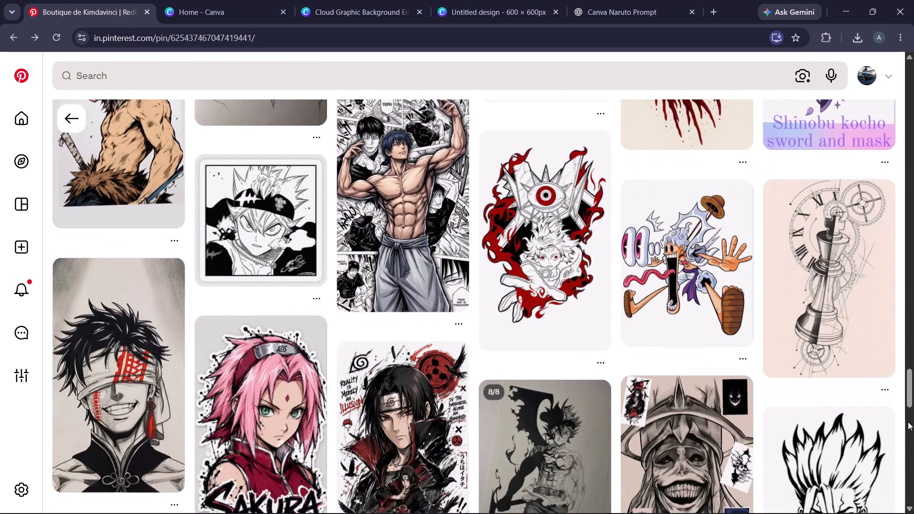
pyautogui.scroll(-7, 908, 422)
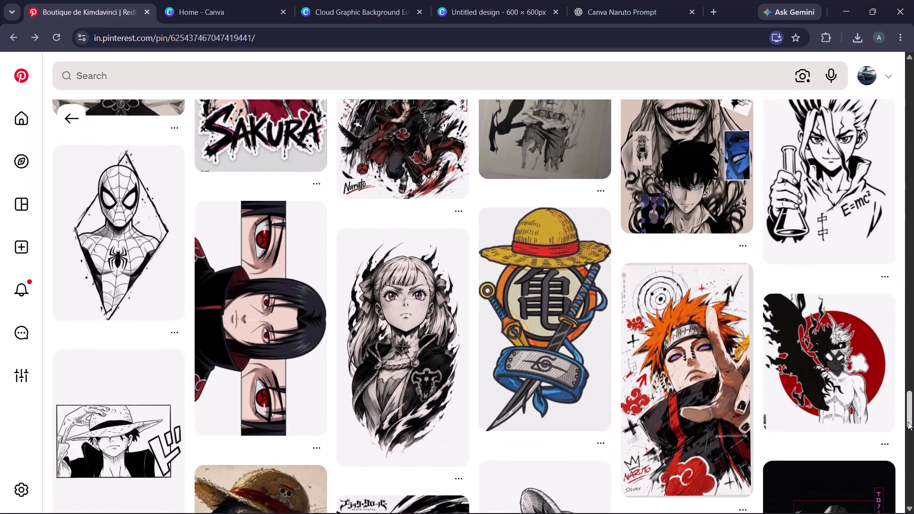
pyautogui.scroll(-1, 908, 422)
pyautogui.scroll(11, 908, 420)
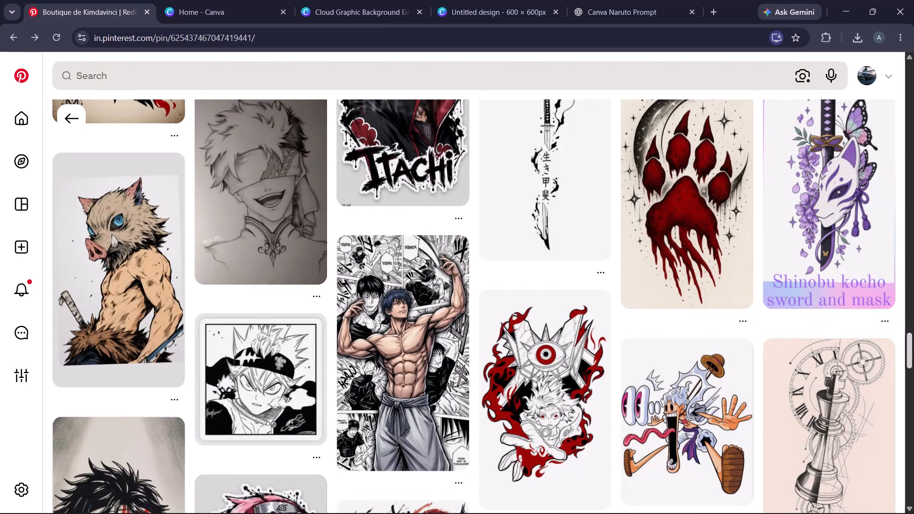
# Go back from the Boutique de Kimdavinci pin to the Asta pin.
pyautogui.moveTo(909, 341); pyautogui.dragTo(913, 49)
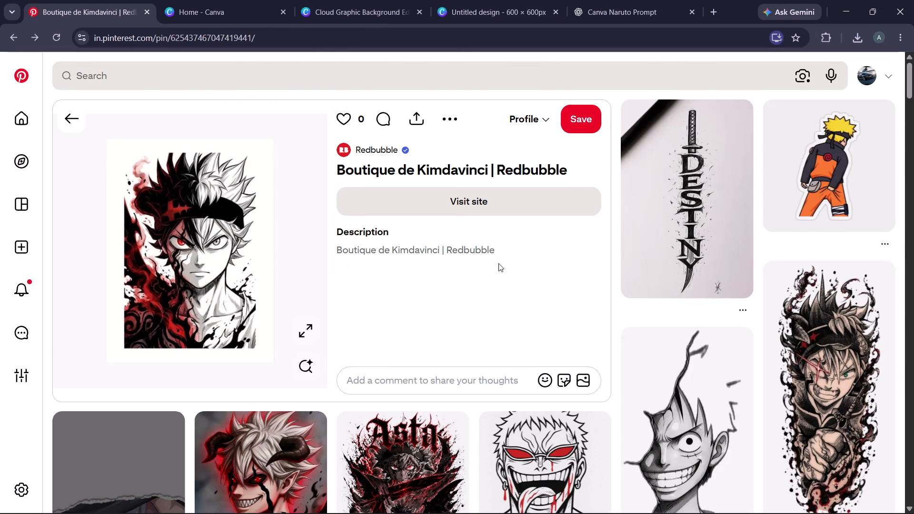
pyautogui.click(67, 114)
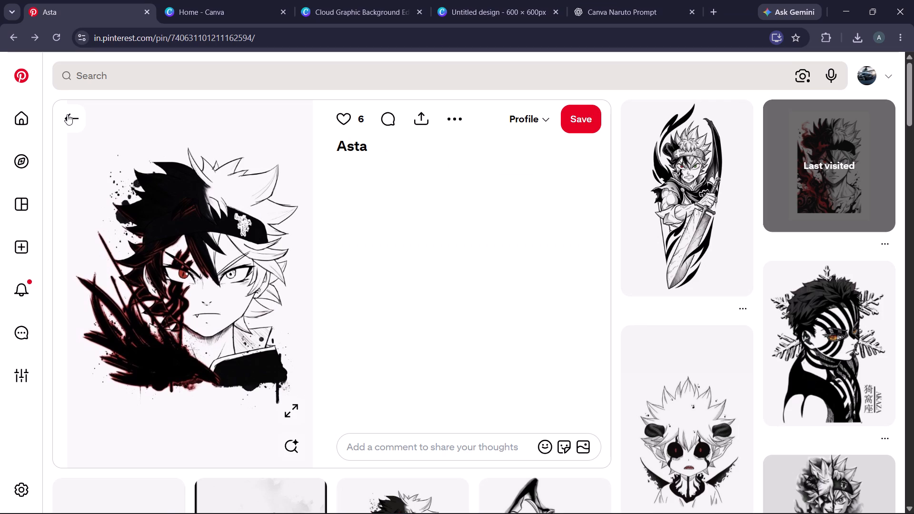
# Look through the related pins under the Asta pin for anime artwork suited to the next T-shirt.
pyautogui.scroll(-3, 303, 217)
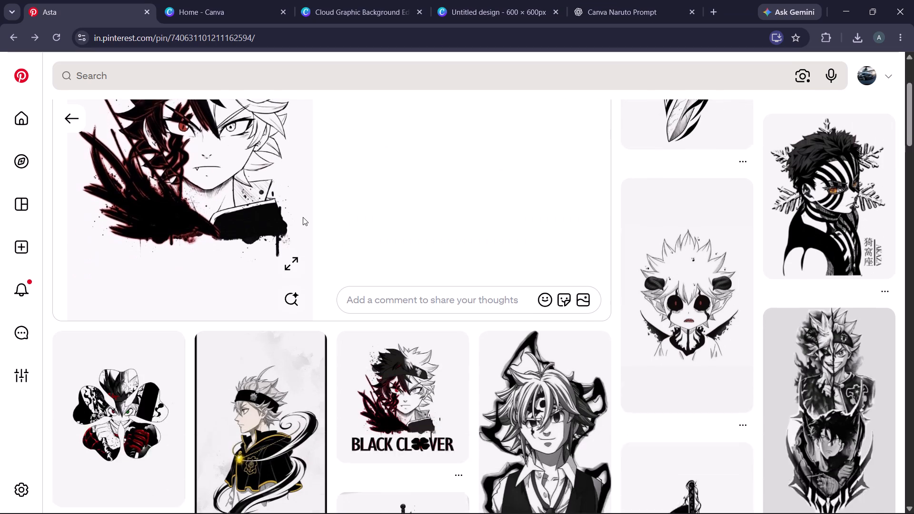
pyautogui.scroll(-4, 303, 217)
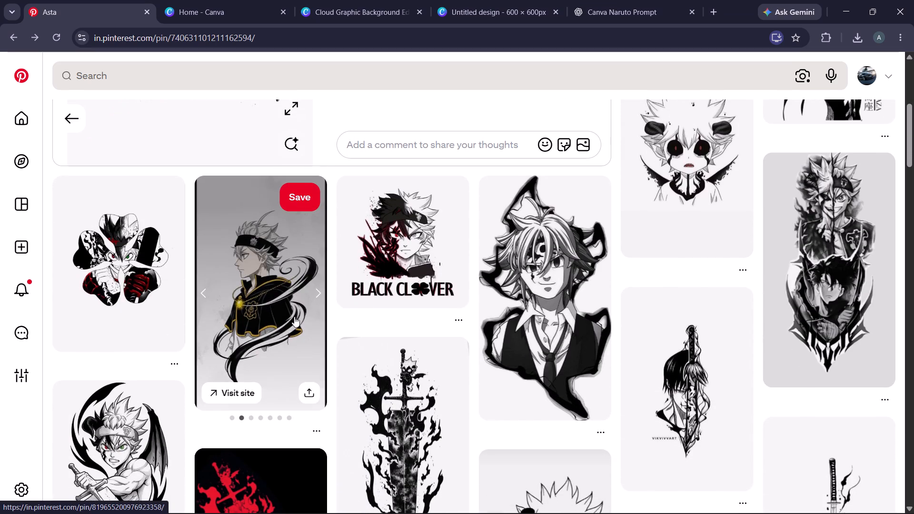
pyautogui.scroll(-4, 522, 300)
pyautogui.scroll(-3, 432, 310)
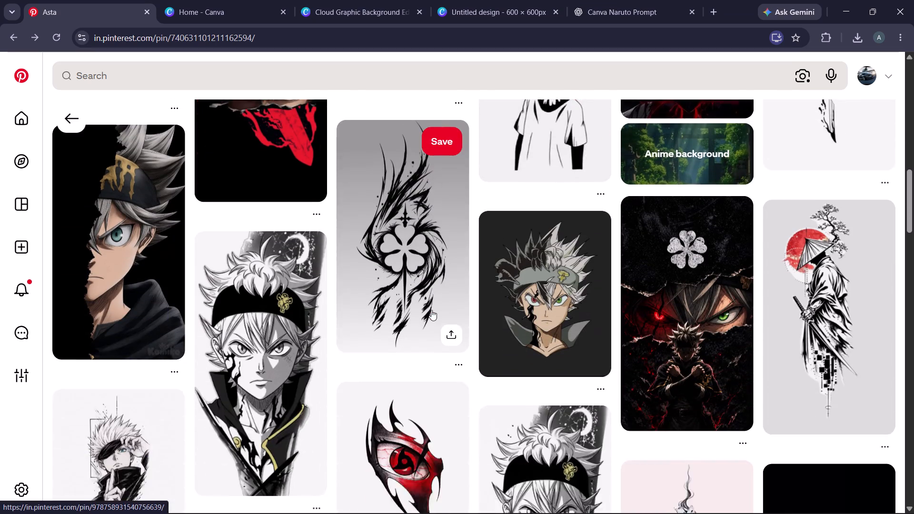
pyautogui.scroll(-2, 431, 310)
pyautogui.scroll(-5, 330, 309)
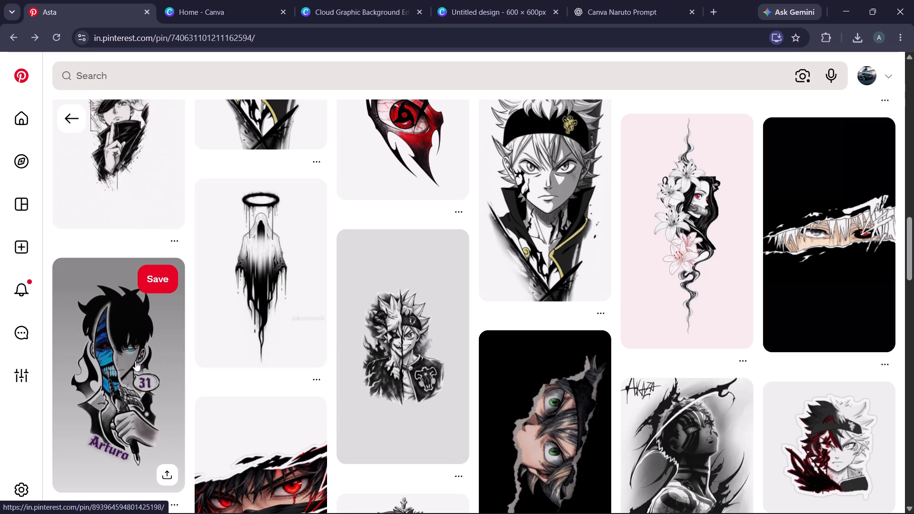
pyautogui.scroll(-2, 160, 363)
pyautogui.scroll(-2, 320, 364)
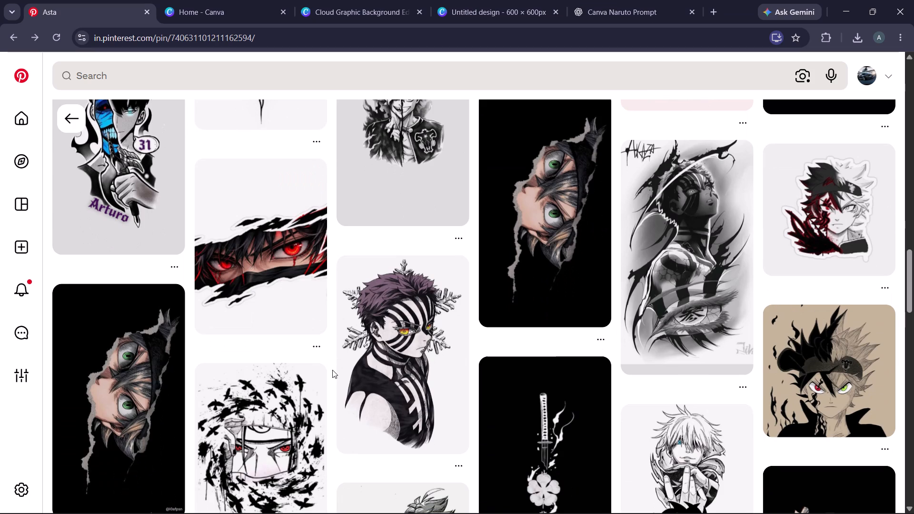
pyautogui.scroll(-4, 586, 295)
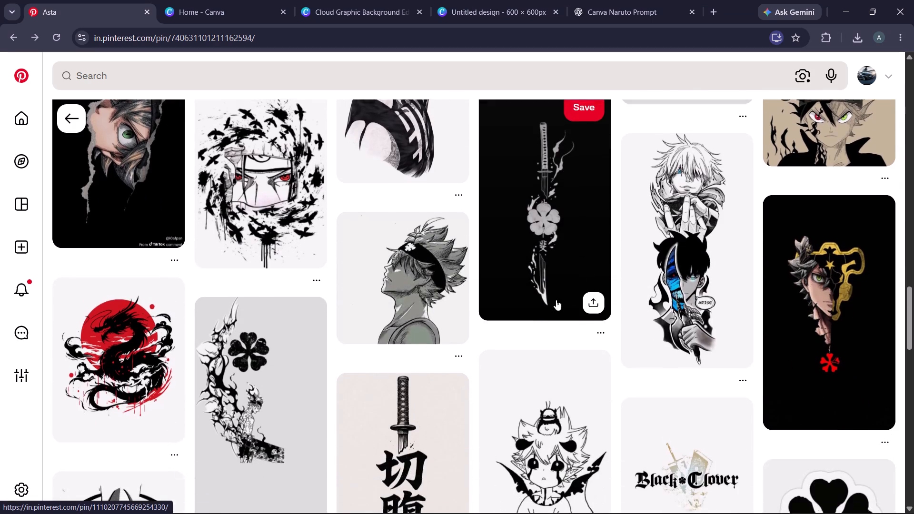
pyautogui.scroll(-1, 556, 300)
pyautogui.scroll(-3, 332, 331)
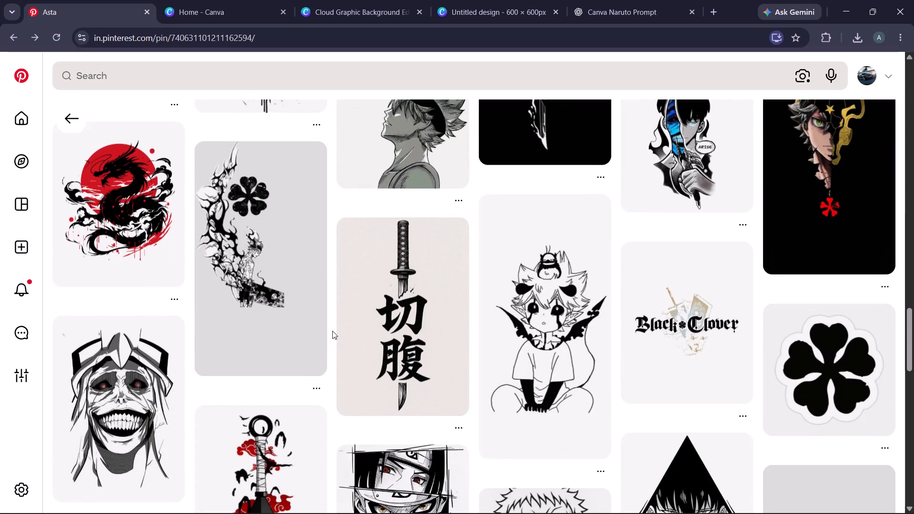
pyautogui.scroll(-8, 326, 312)
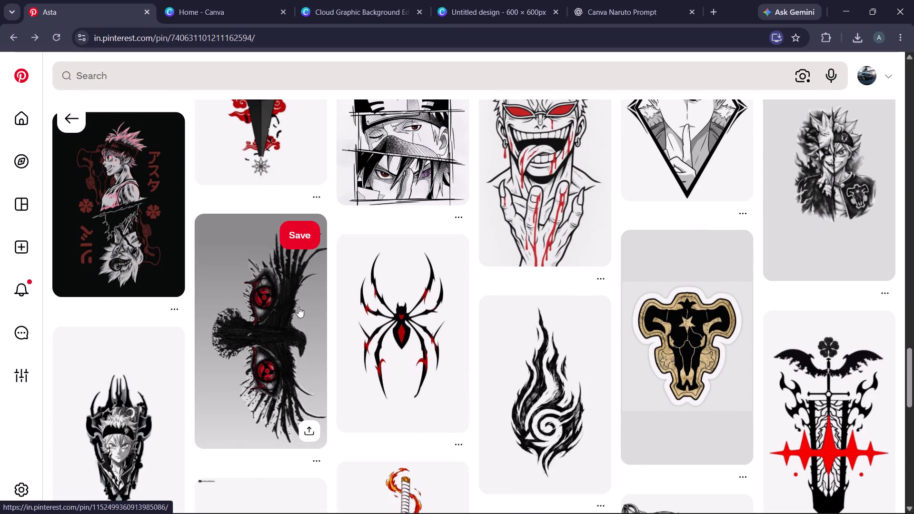
pyautogui.scroll(-3, 606, 298)
pyautogui.scroll(-3, 736, 307)
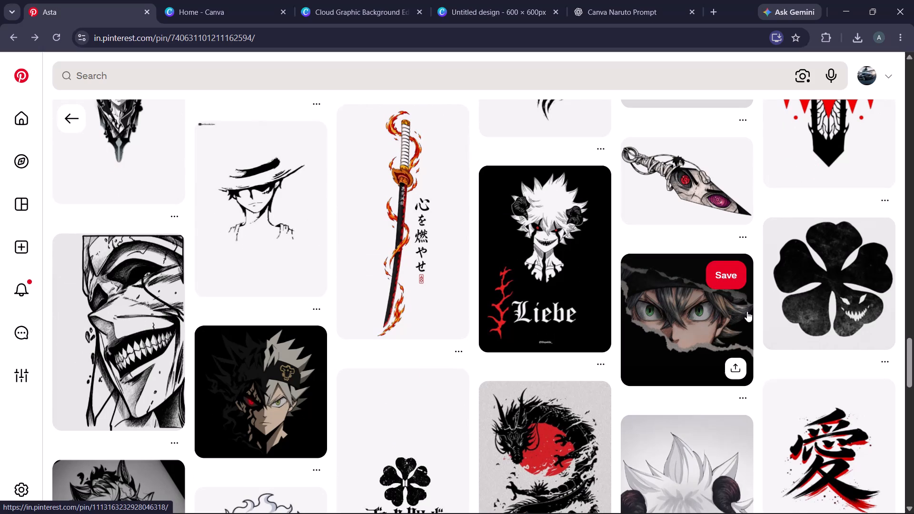
pyautogui.scroll(-1, 733, 286)
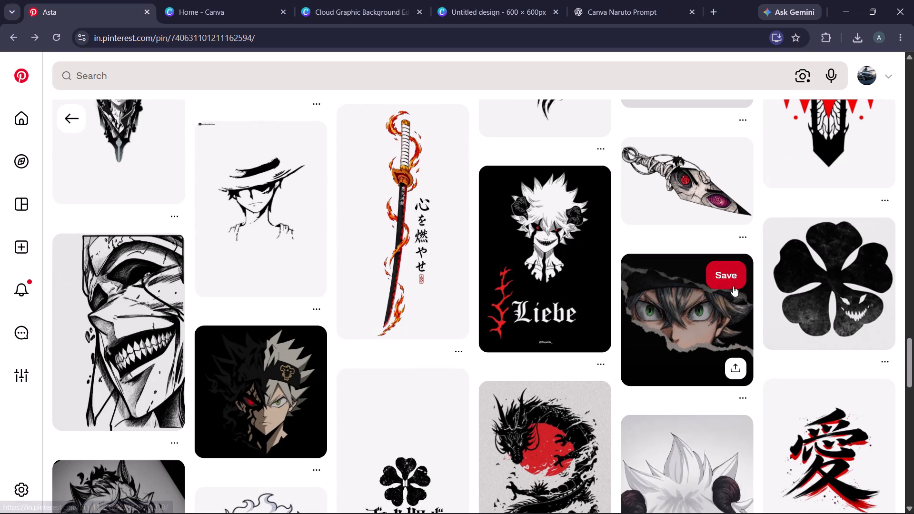
pyautogui.scroll(-2, 733, 286)
pyautogui.scroll(-6, 599, 371)
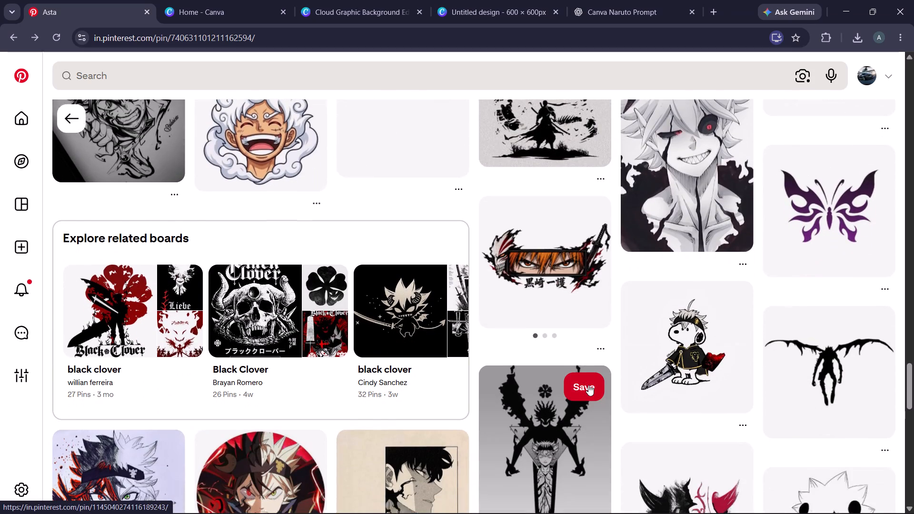
pyautogui.scroll(-5, 588, 385)
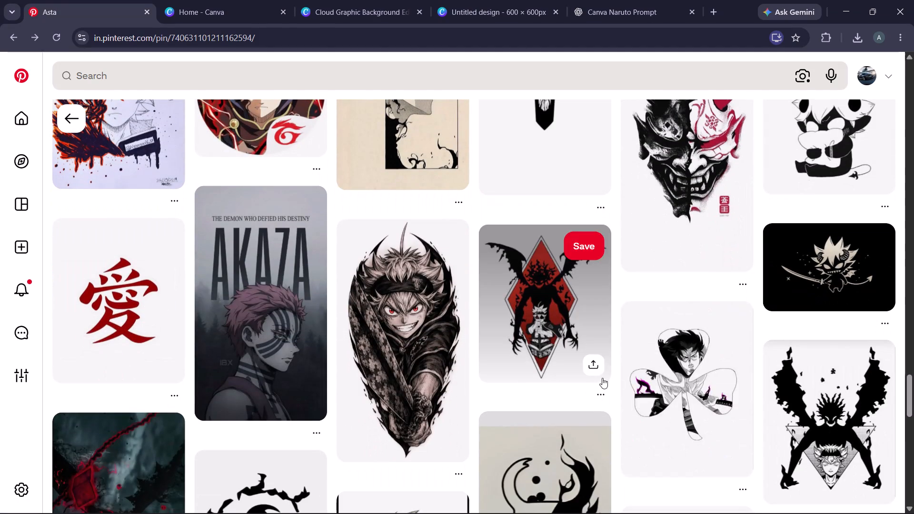
pyautogui.scroll(-5, 663, 390)
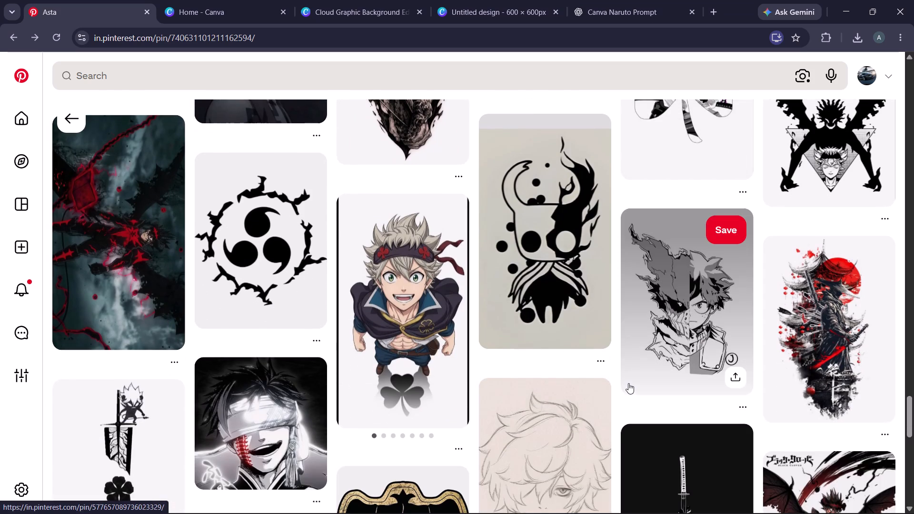
pyautogui.scroll(-9, 628, 383)
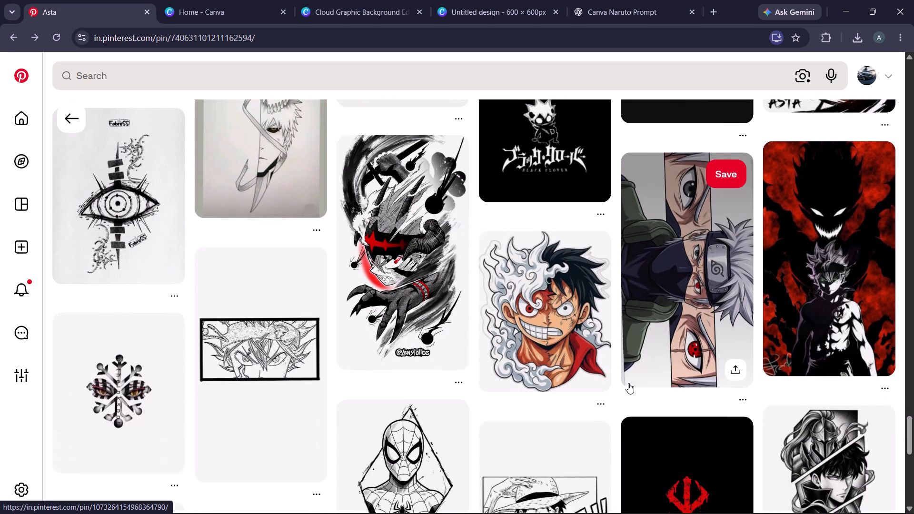
pyautogui.scroll(-8, 628, 383)
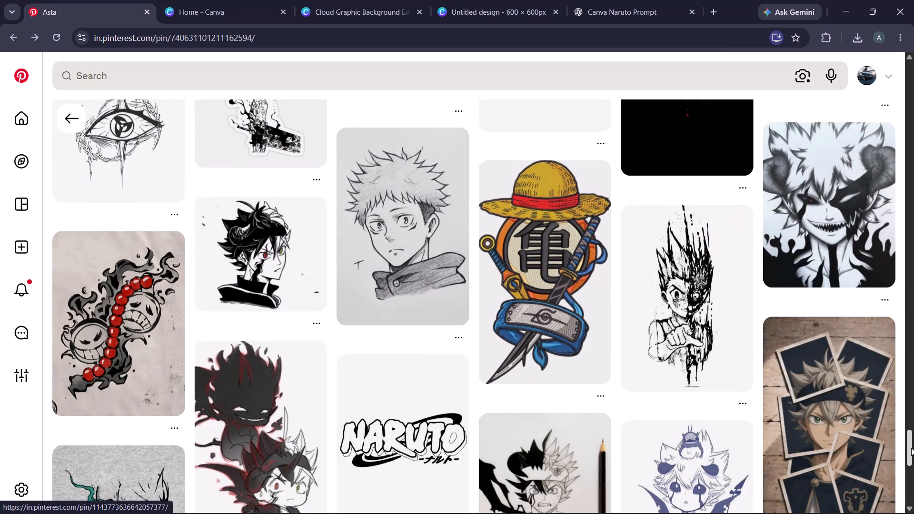
# Go back from the Asta pin to the asta black clover illustrator drawing pin.
pyautogui.moveTo(911, 448); pyautogui.dragTo(913, 45)
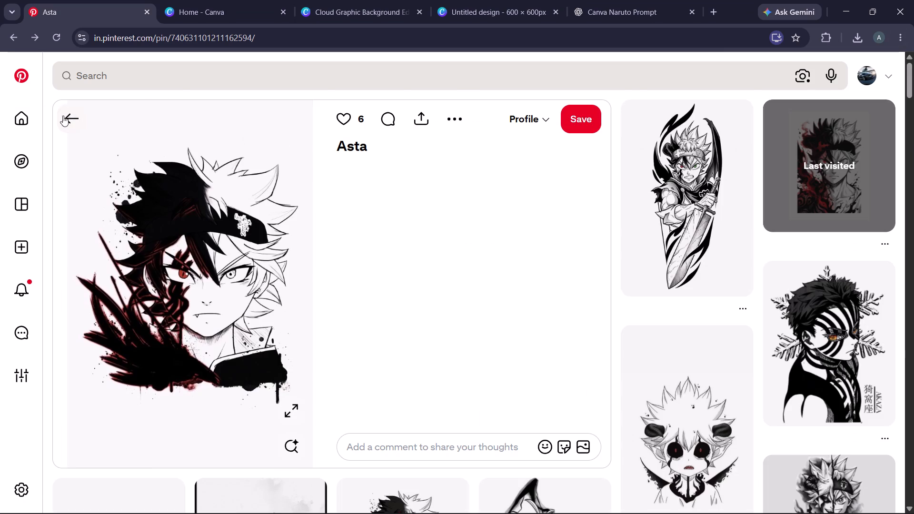
pyautogui.click(65, 115)
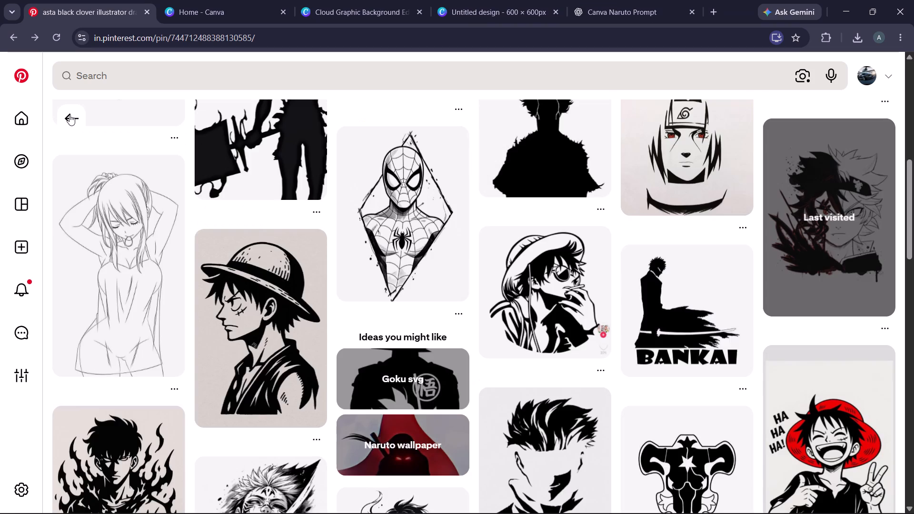
# Look through the related pins under the asta black clover illustrator drawing pin for anime artwork suited to the next T-shirt.
pyautogui.scroll(3, 301, 383)
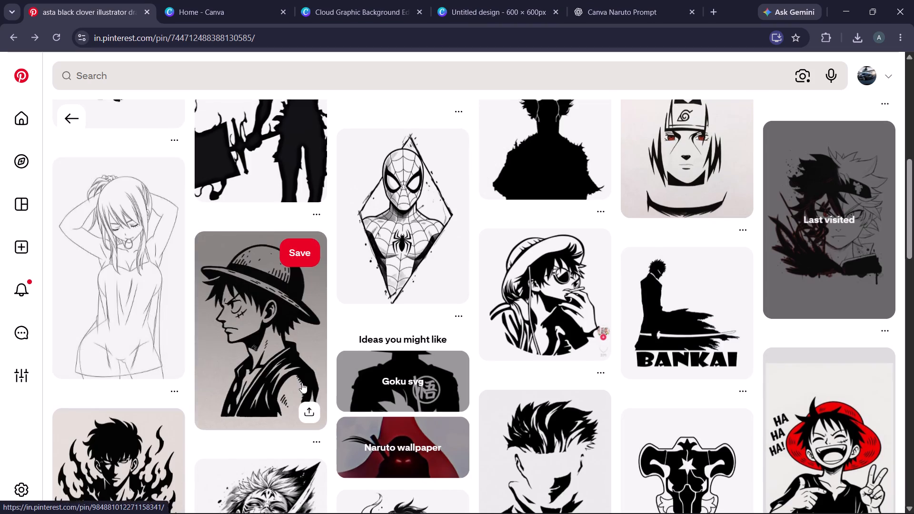
pyautogui.scroll(5, 302, 383)
pyautogui.scroll(-3, 312, 383)
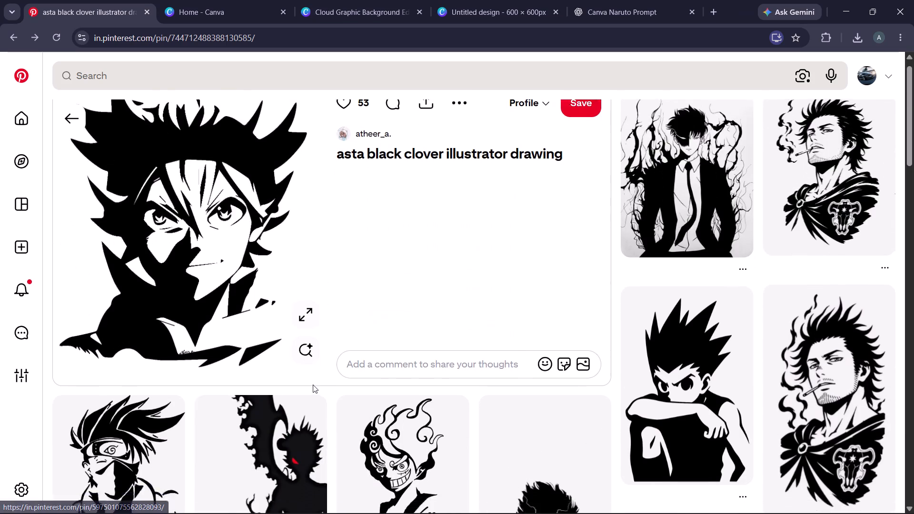
pyautogui.scroll(-2, 503, 363)
pyautogui.scroll(-5, 622, 358)
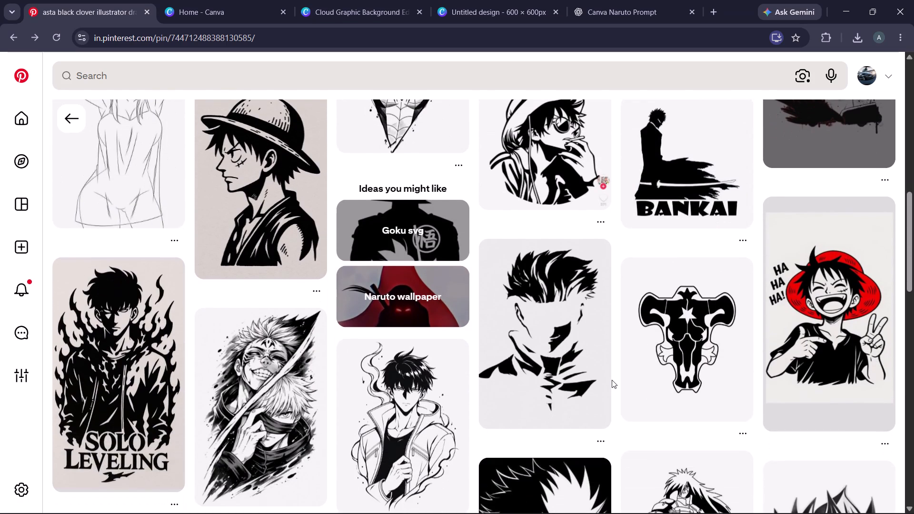
pyautogui.scroll(-4, 612, 380)
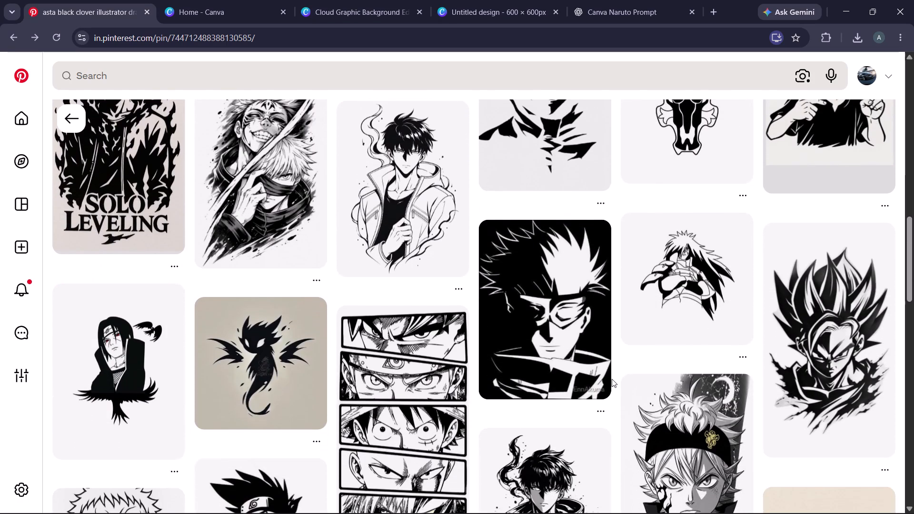
pyautogui.scroll(-1, 612, 379)
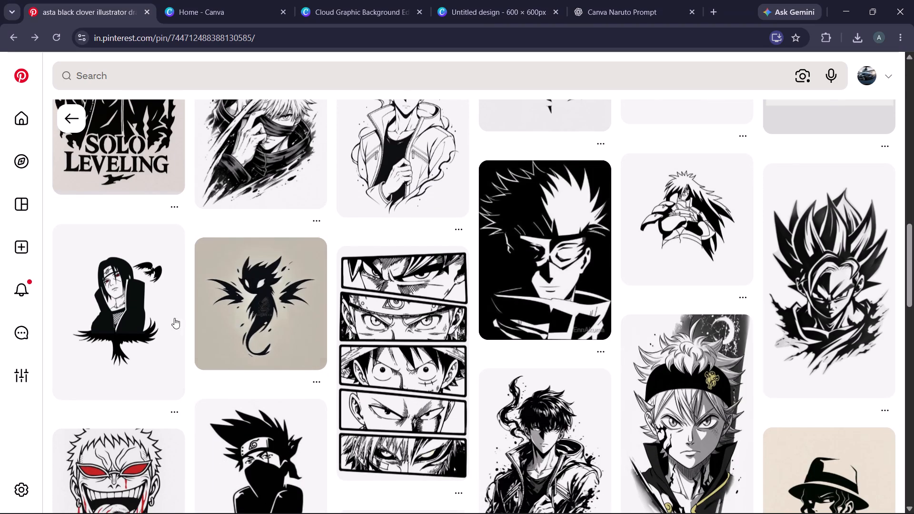
pyautogui.scroll(-2, 139, 317)
pyautogui.scroll(-1, 447, 379)
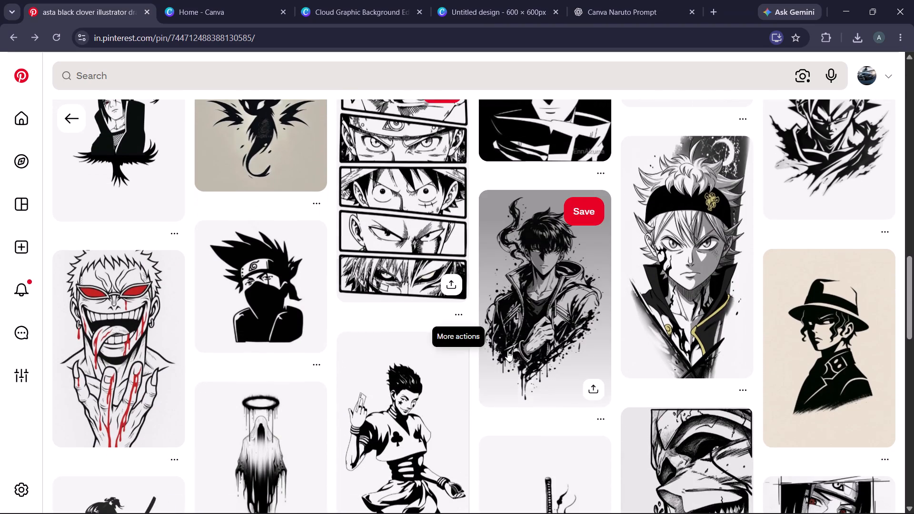
pyautogui.scroll(-3, 727, 324)
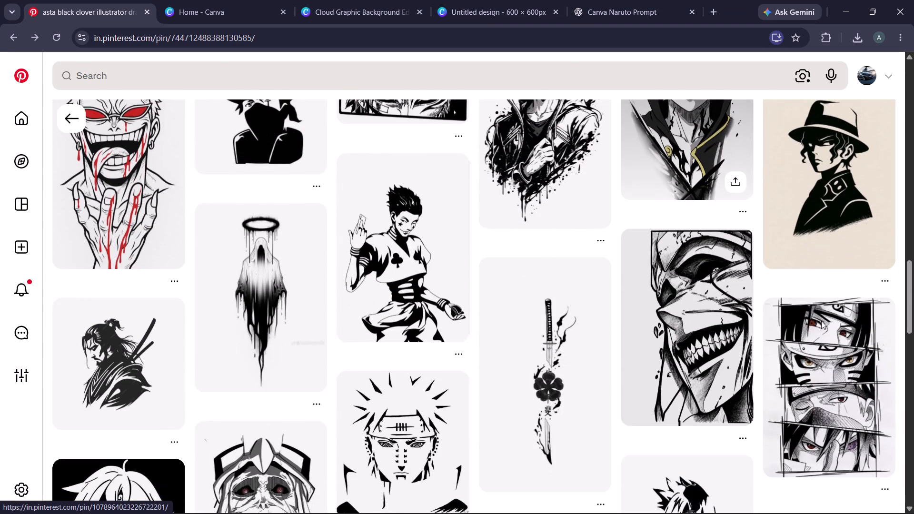
pyautogui.scroll(-4, 913, 326)
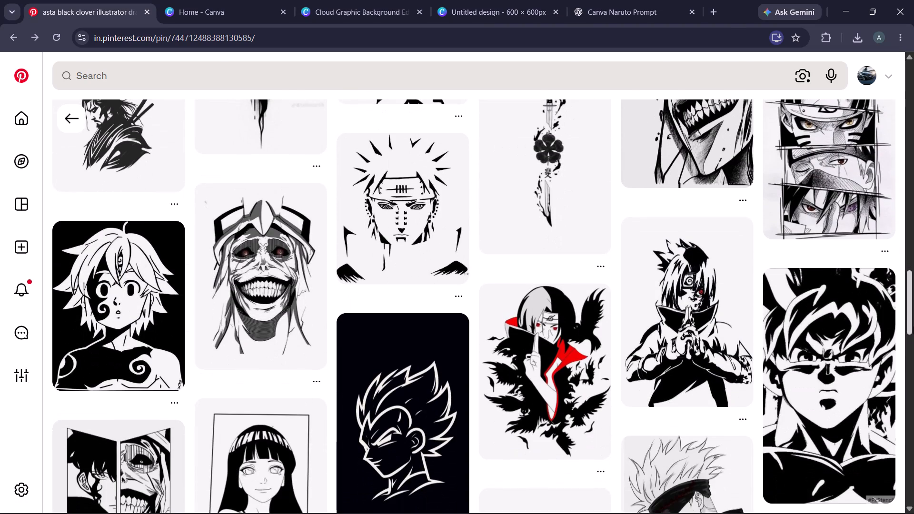
pyautogui.scroll(-6, 913, 326)
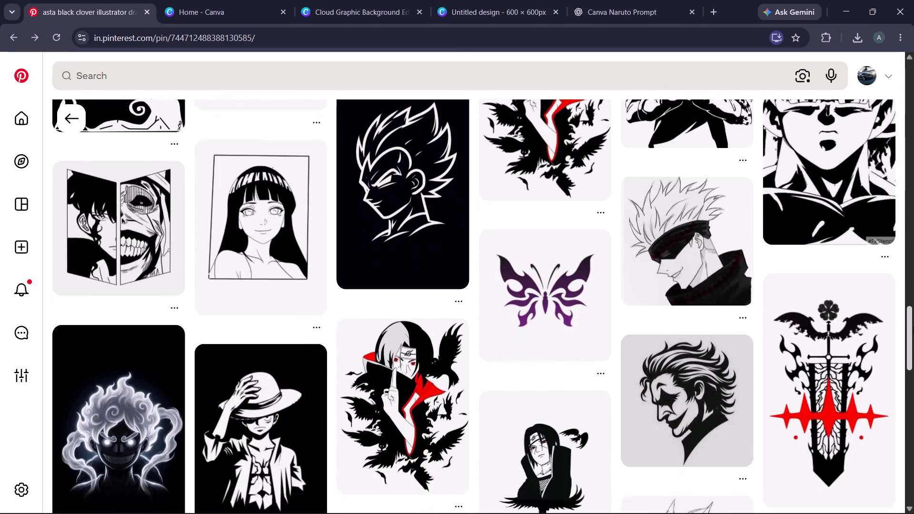
pyautogui.scroll(-5, 913, 326)
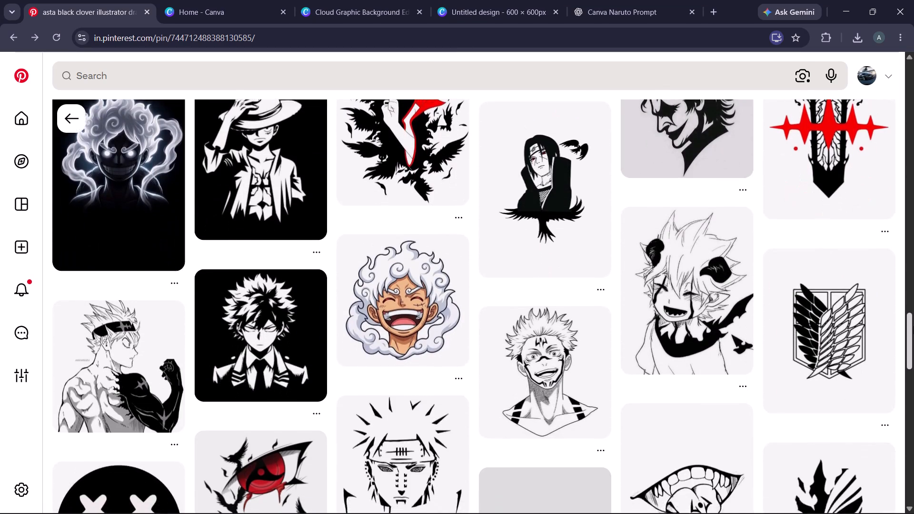
pyautogui.scroll(-3, 913, 326)
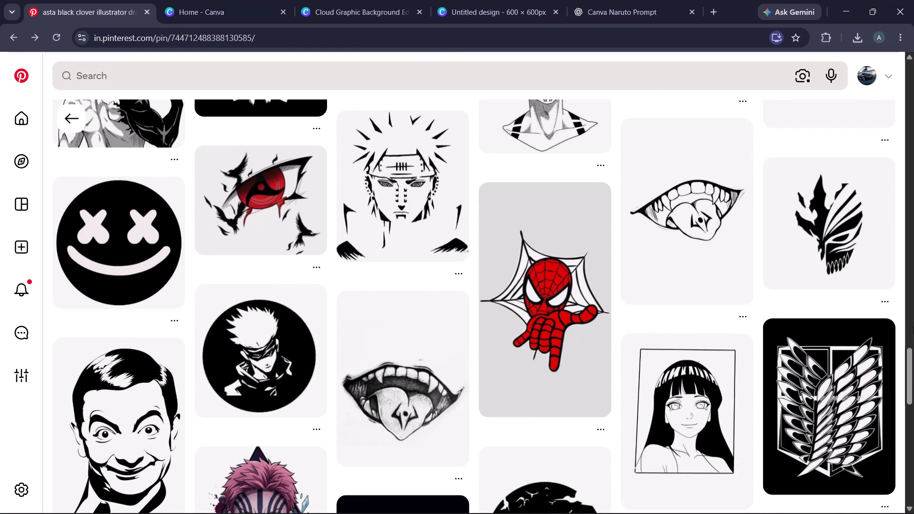
pyautogui.scroll(-6, 913, 326)
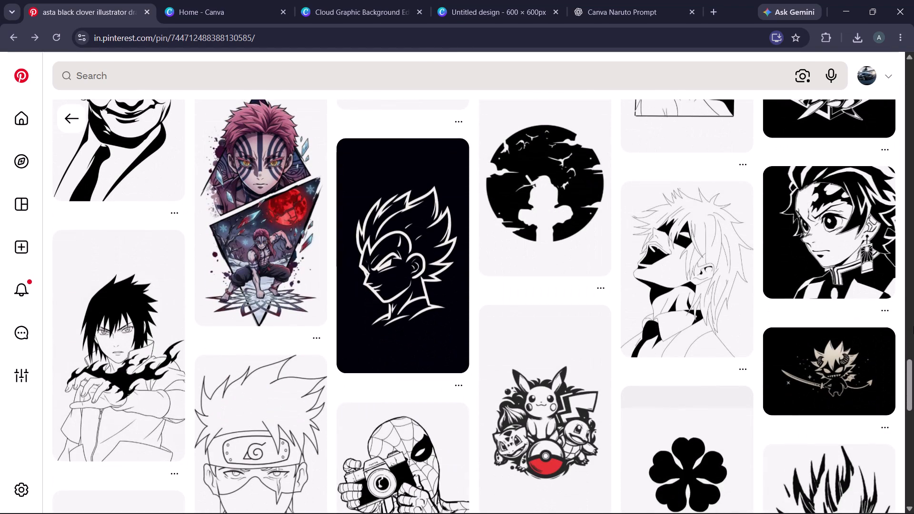
pyautogui.scroll(3, 913, 326)
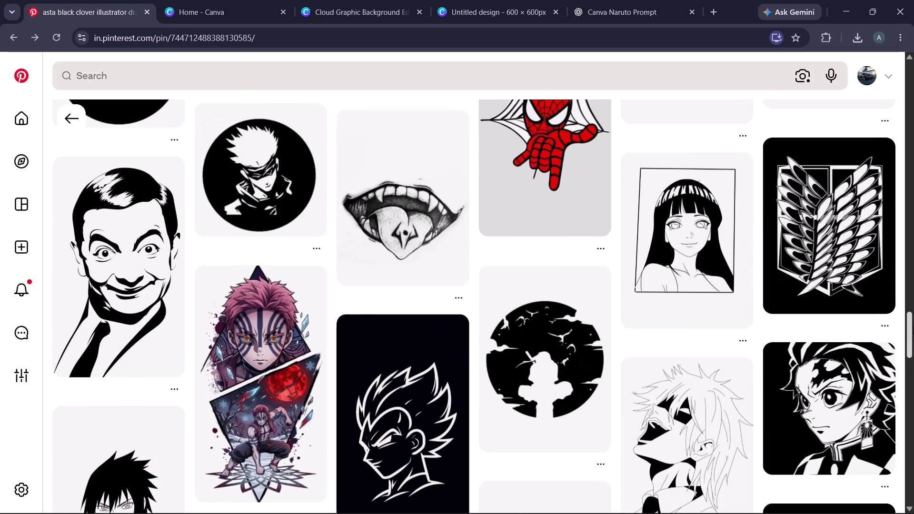
pyautogui.scroll(-3, 913, 332)
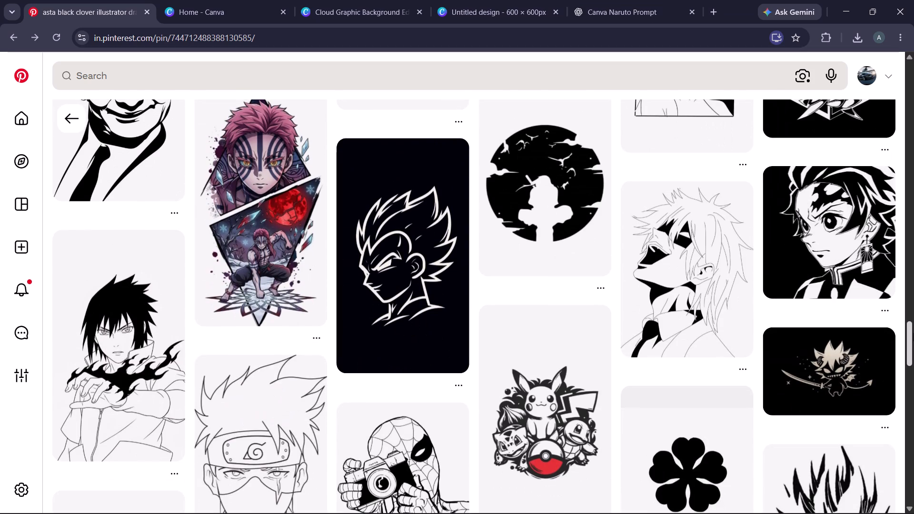
pyautogui.scroll(-7, 913, 333)
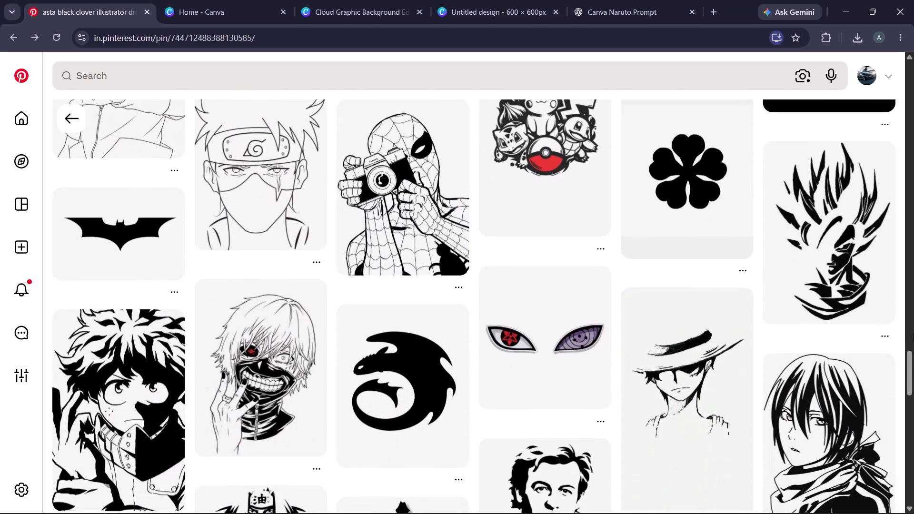
pyautogui.scroll(1, 913, 333)
pyautogui.scroll(-2, 913, 333)
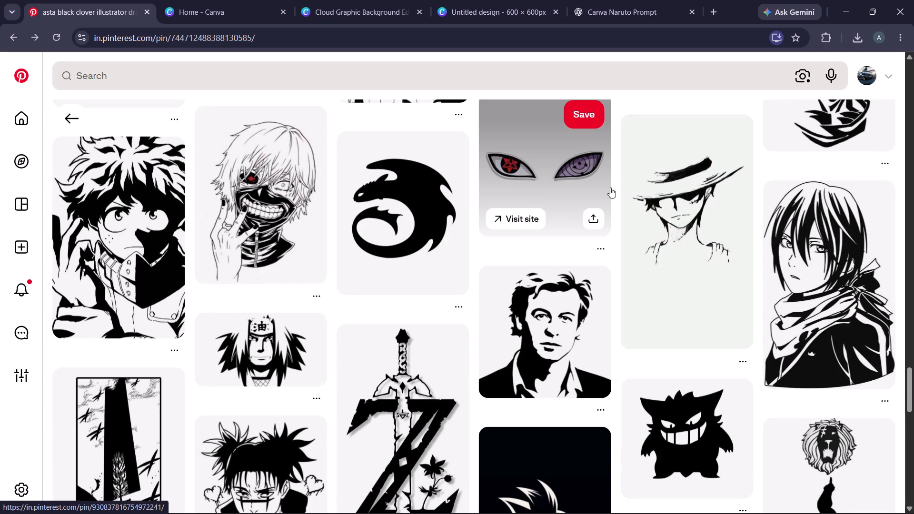
# Open the related anime stickers pin showing a red Sharingan eye and a purple Rinnegan eye.
pyautogui.click(578, 174)
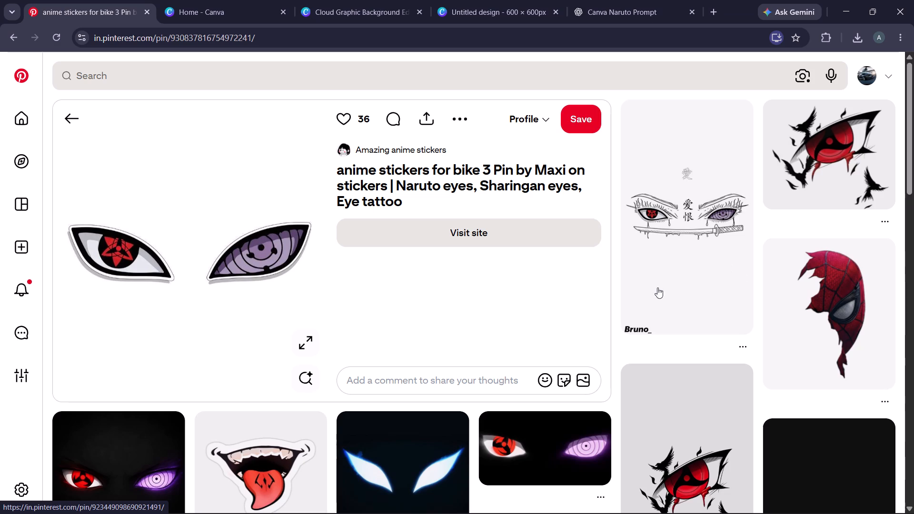
# Look through the related pins around the Naruto eyes sticker pin for eye artwork suited to the next T-shirt.
pyautogui.scroll(-2, 646, 290)
pyautogui.scroll(-2, 454, 382)
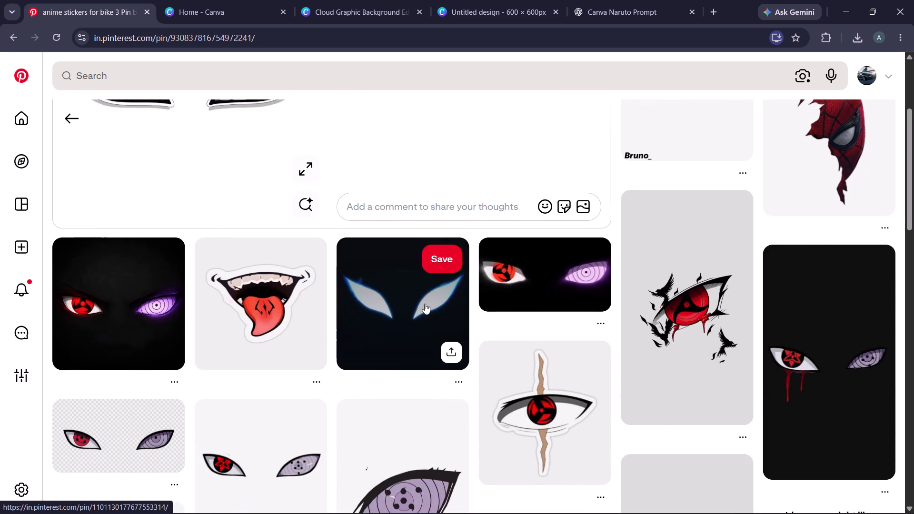
pyautogui.scroll(-1, 425, 302)
pyautogui.scroll(-1, 576, 369)
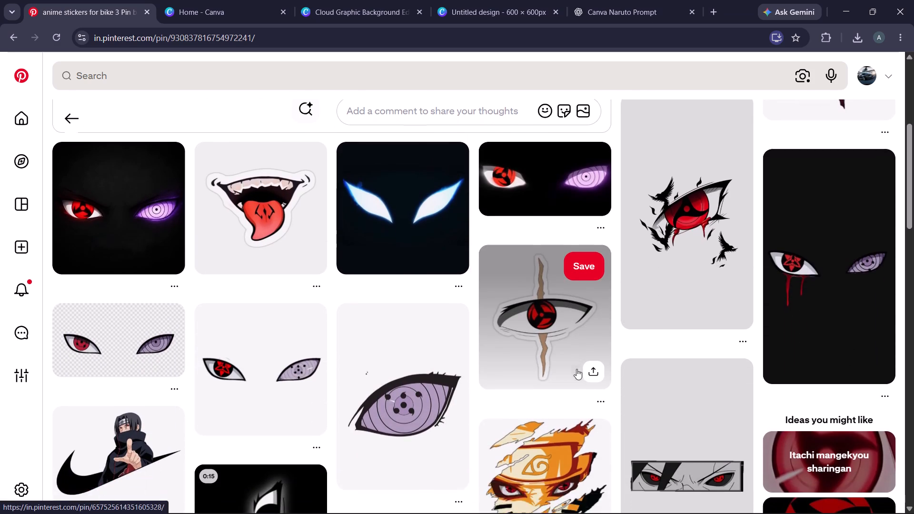
pyautogui.scroll(-1, 576, 369)
pyautogui.scroll(-2, 471, 277)
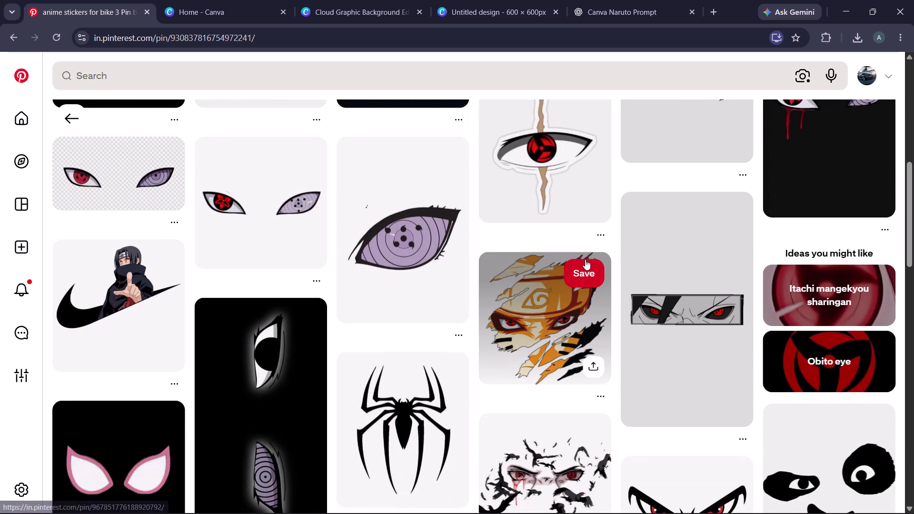
pyautogui.scroll(-2, 495, 361)
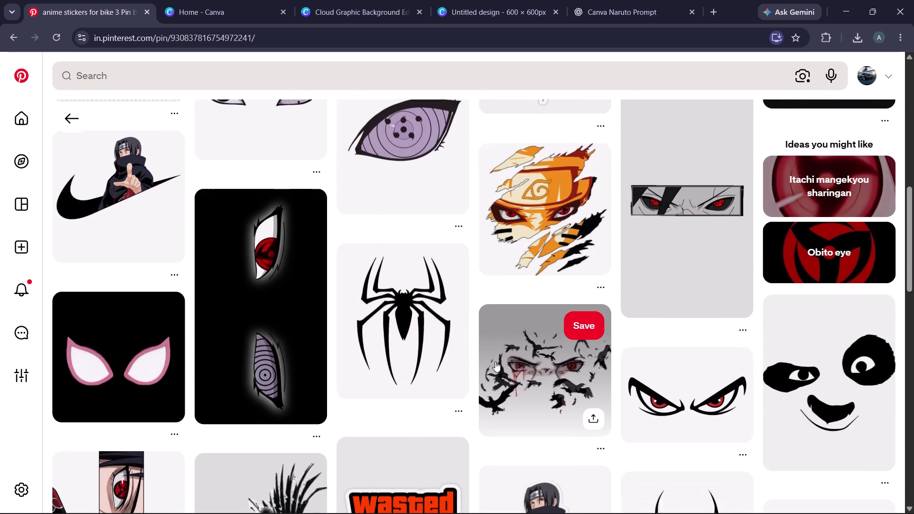
pyautogui.scroll(-8, 495, 361)
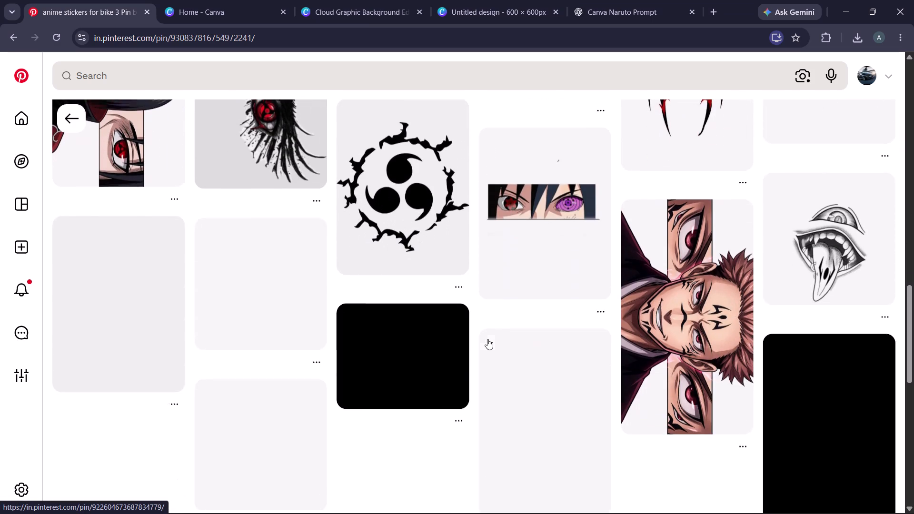
pyautogui.scroll(-1, 487, 339)
pyautogui.scroll(10, 572, 314)
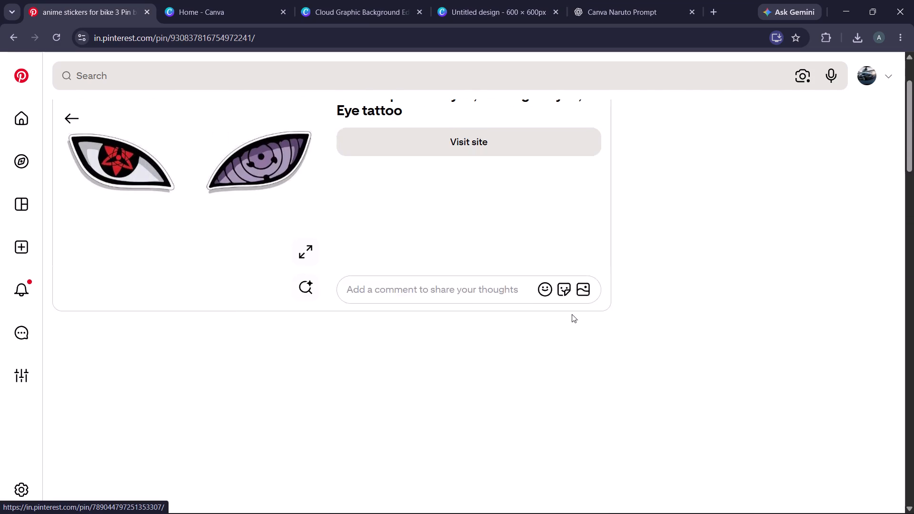
pyautogui.scroll(2, 572, 314)
pyautogui.scroll(-3, 680, 320)
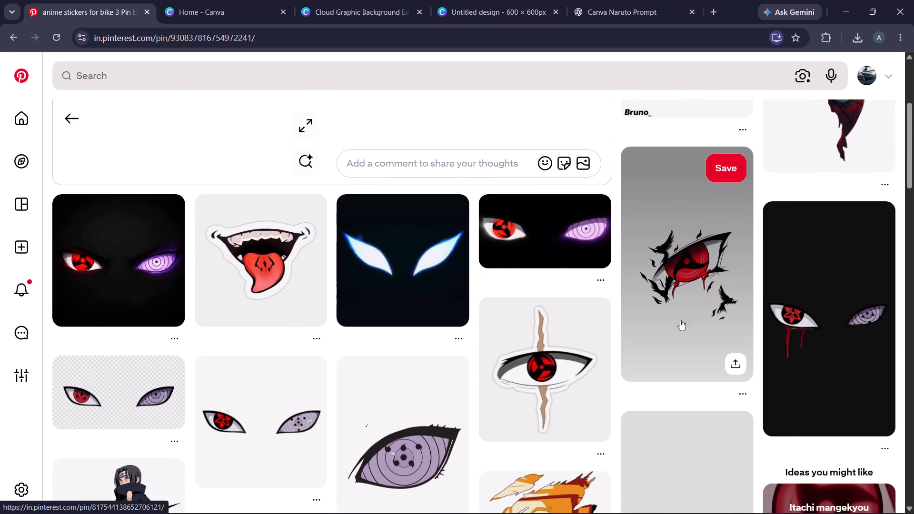
pyautogui.scroll(8, 680, 320)
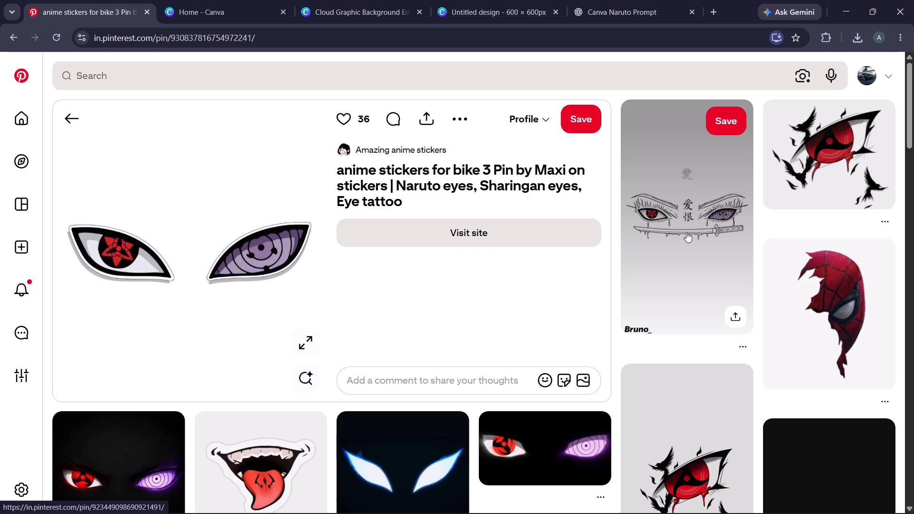
# Open the related collage pin with the red and purple eyes, kanji characters and a katana beneath them.
pyautogui.click(686, 232)
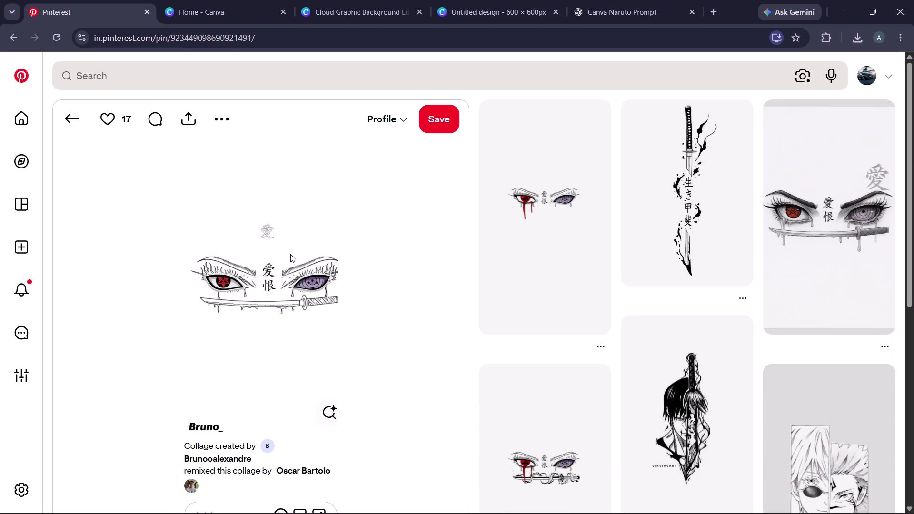
# Look through the related pins around the eyes-and-katana collage for similar artwork suited to the next T-shirt.
pyautogui.scroll(-2, 583, 323)
pyautogui.scroll(-1, 636, 353)
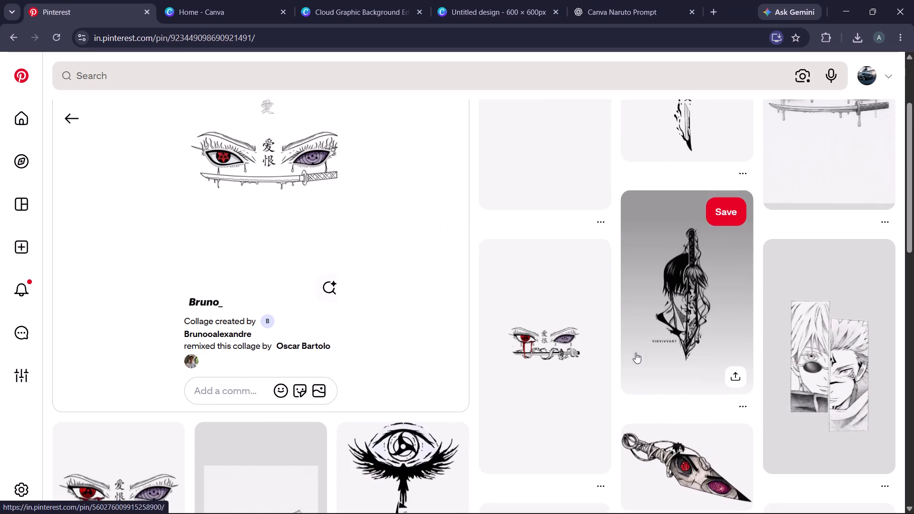
pyautogui.scroll(-4, 700, 357)
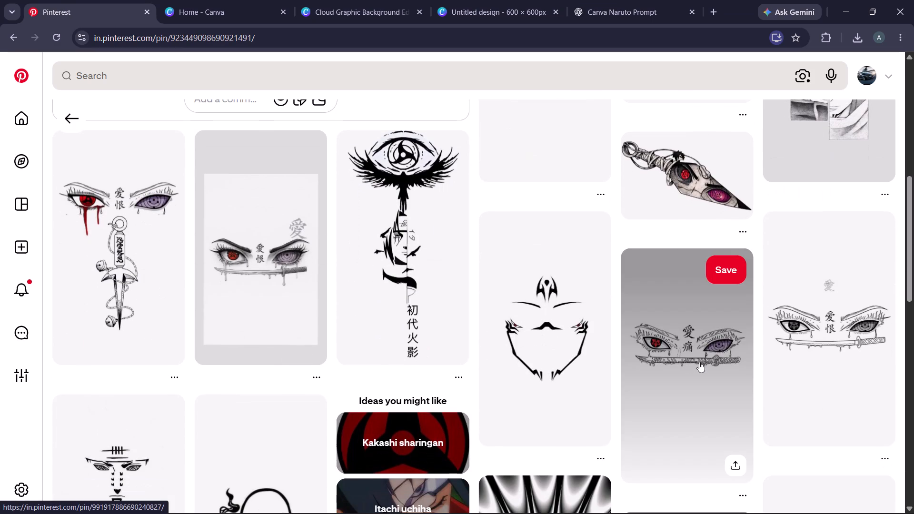
pyautogui.scroll(-2, 615, 358)
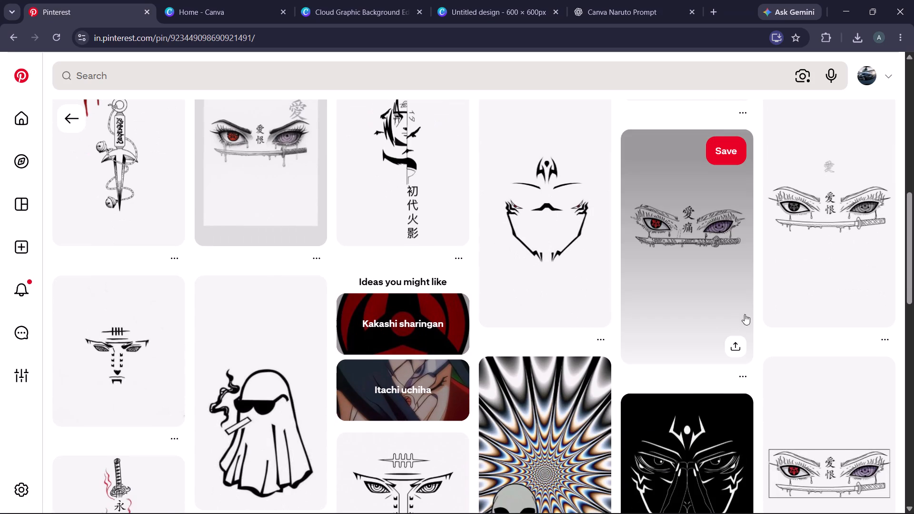
pyautogui.scroll(-3, 700, 263)
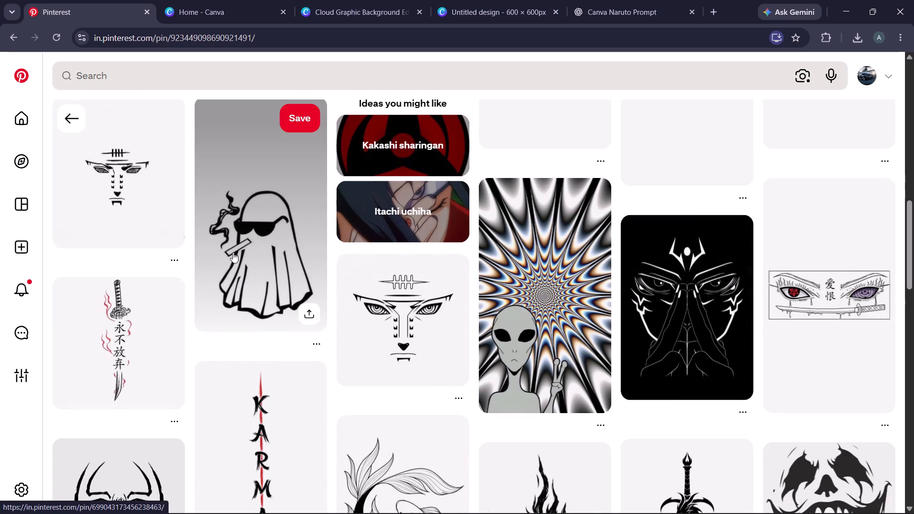
pyautogui.scroll(-3, 142, 300)
pyautogui.scroll(-1, 271, 324)
pyautogui.scroll(2, 524, 344)
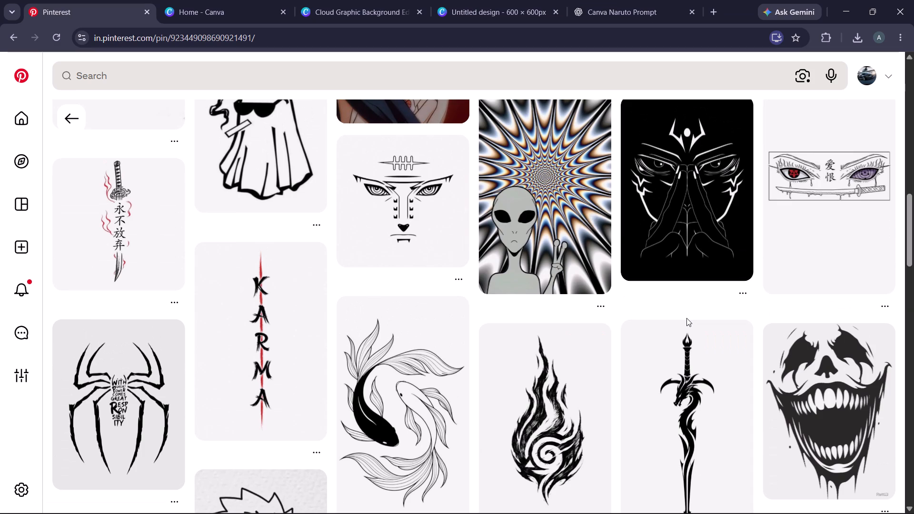
pyautogui.scroll(1, 795, 314)
pyautogui.scroll(-6, 795, 315)
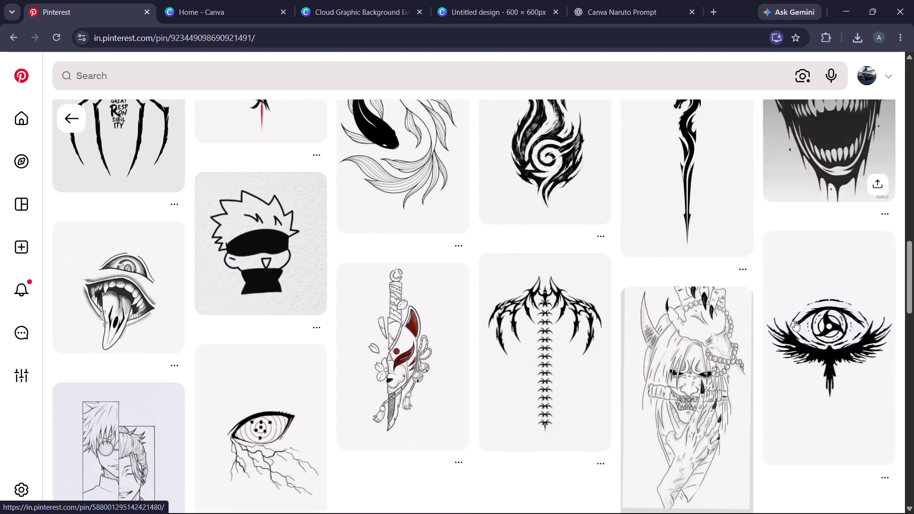
pyautogui.scroll(13, 795, 321)
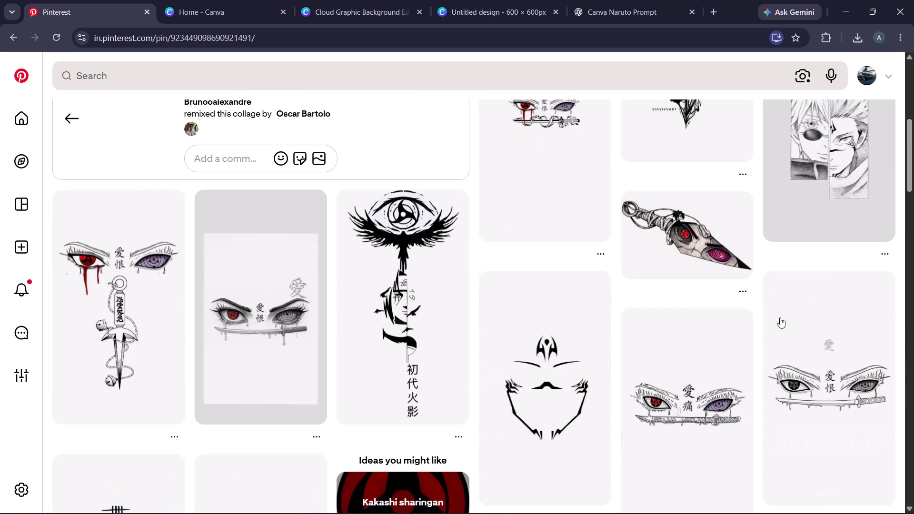
pyautogui.scroll(-2, 741, 392)
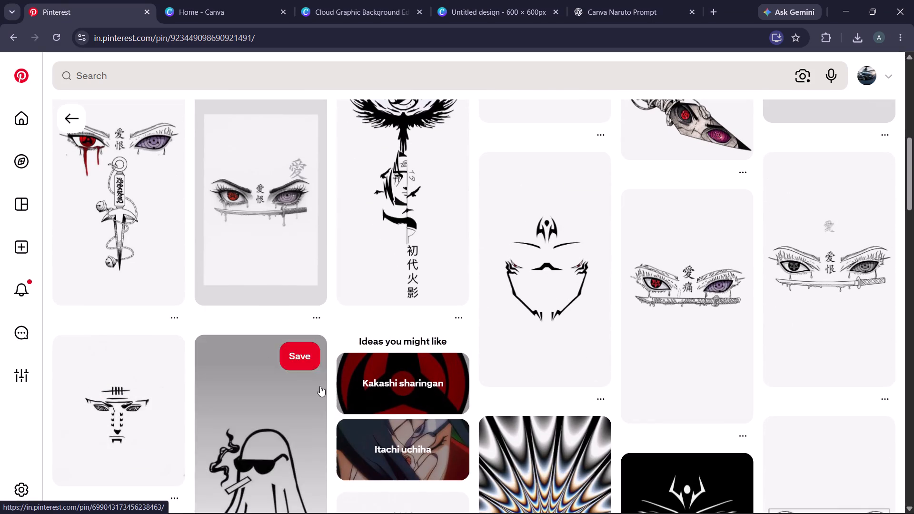
pyautogui.scroll(9, 586, 421)
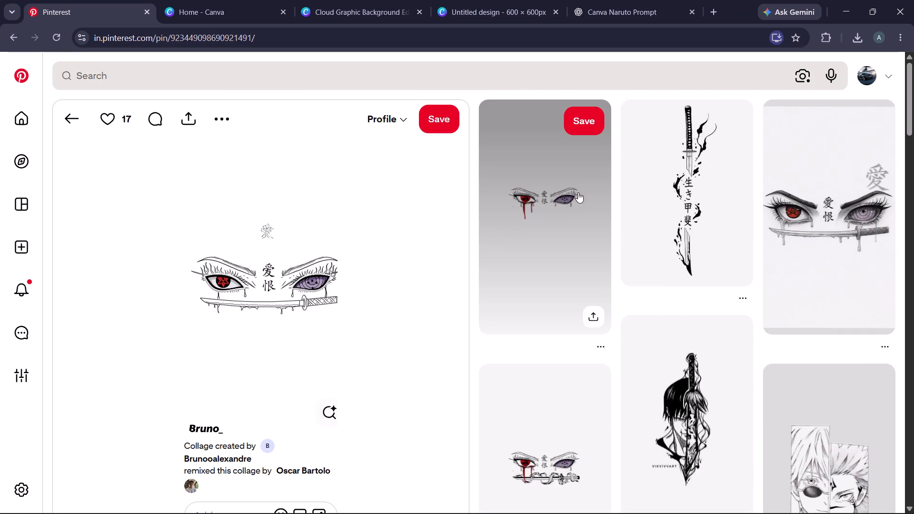
# Open the related Tattoo collage pin with the bleeding red eye and purple eye and save its image to F: as Eyes.
pyautogui.click(575, 206)
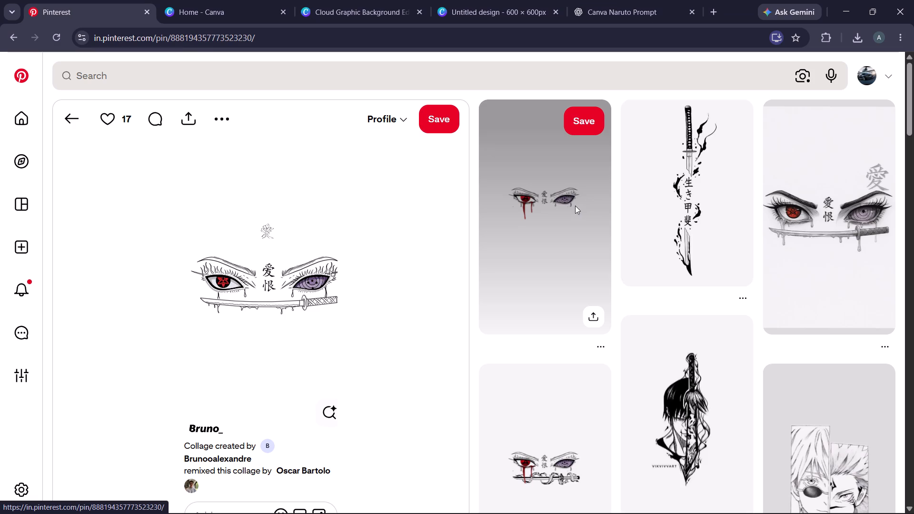
pyautogui.rightClick(202, 235)
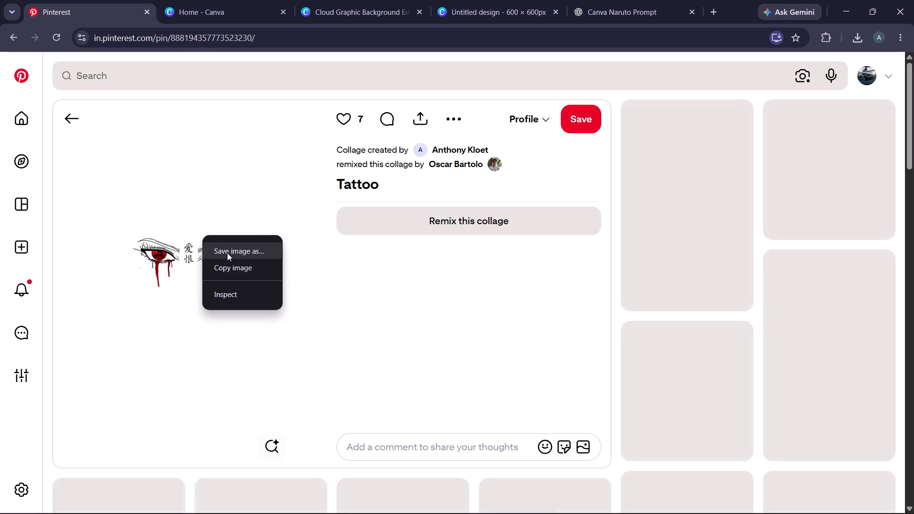
pyautogui.click(227, 251)
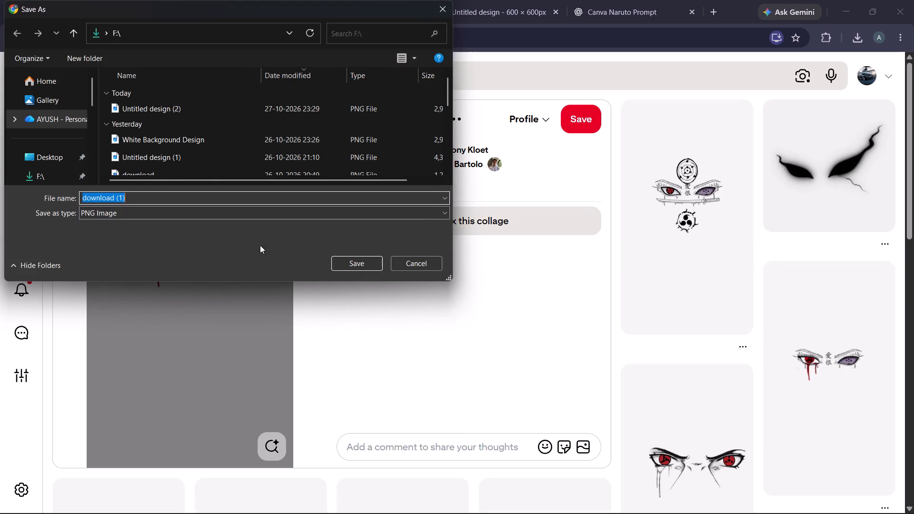
pyautogui.scroll(-4, 77, 154)
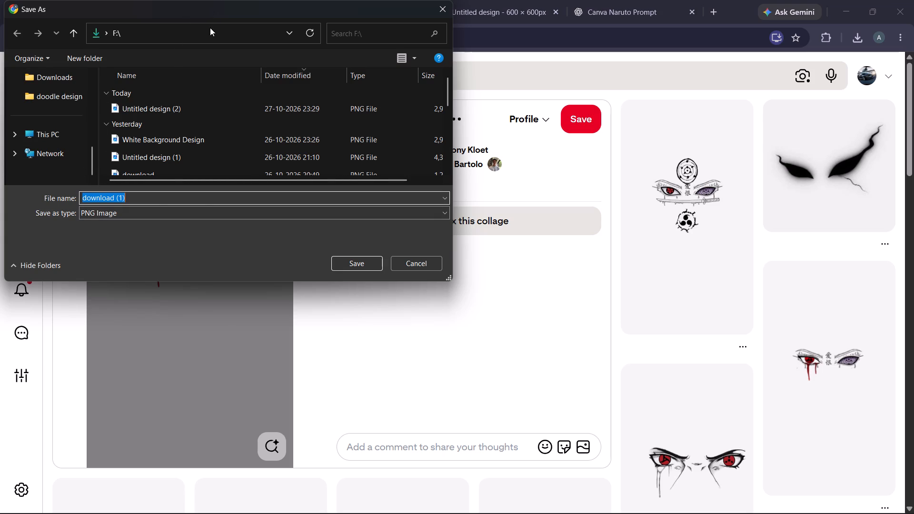
pyautogui.moveTo(213, 11); pyautogui.dragTo(541, 84)
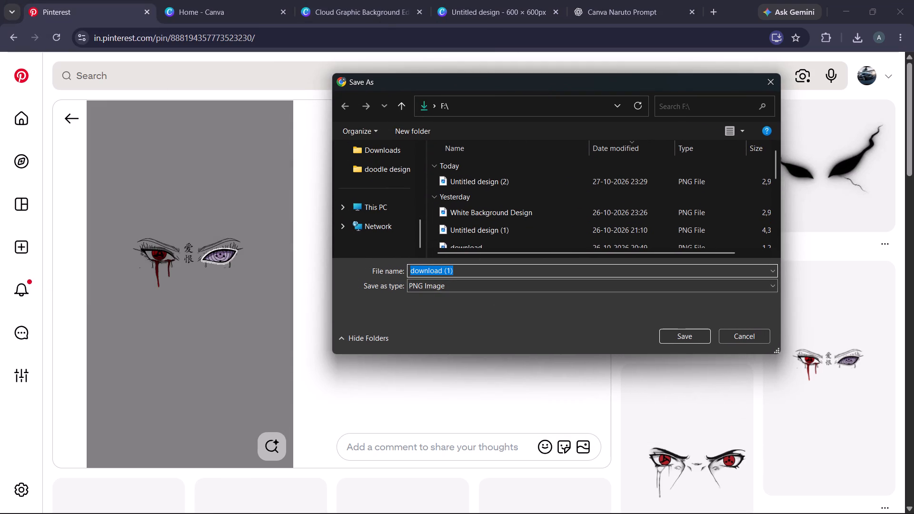
pyautogui.write('Eyes')
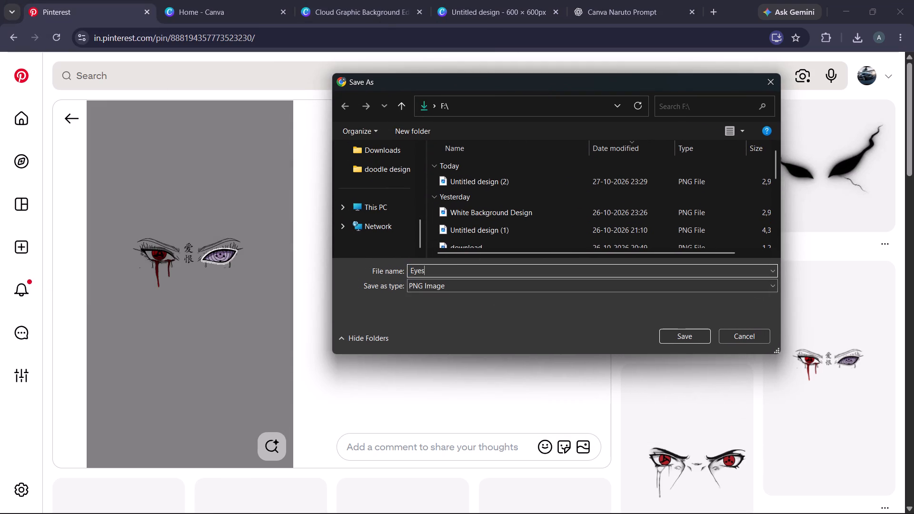
pyautogui.press('Return')
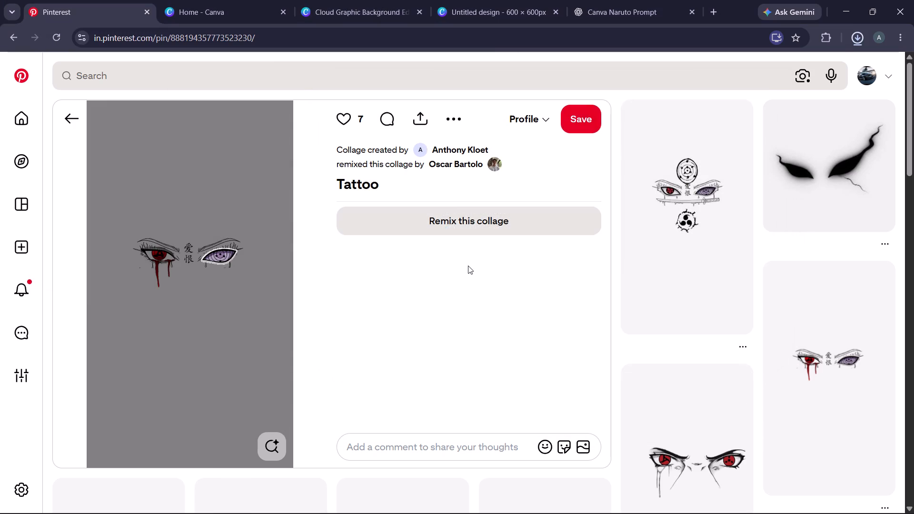
# Switch to the Canva home page and upload the Eyes PNG file from the F: drive.
pyautogui.click(255, 0)
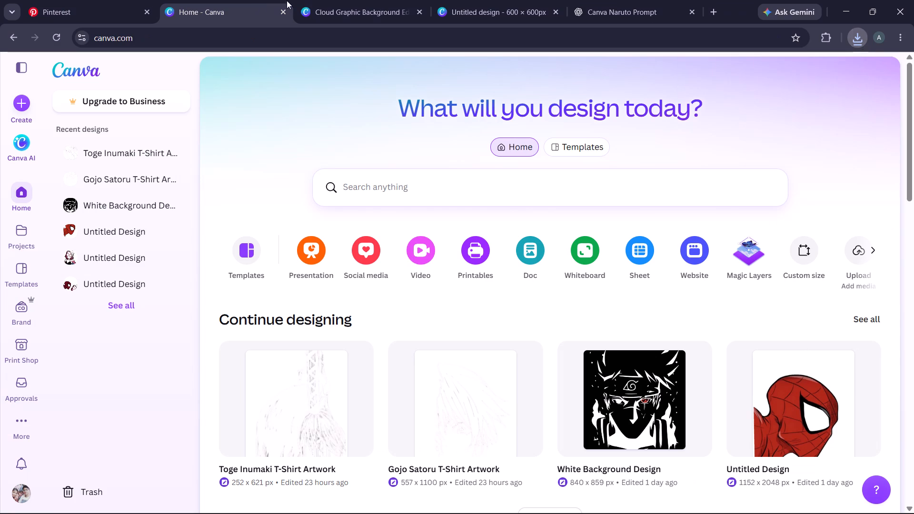
pyautogui.click(846, 252)
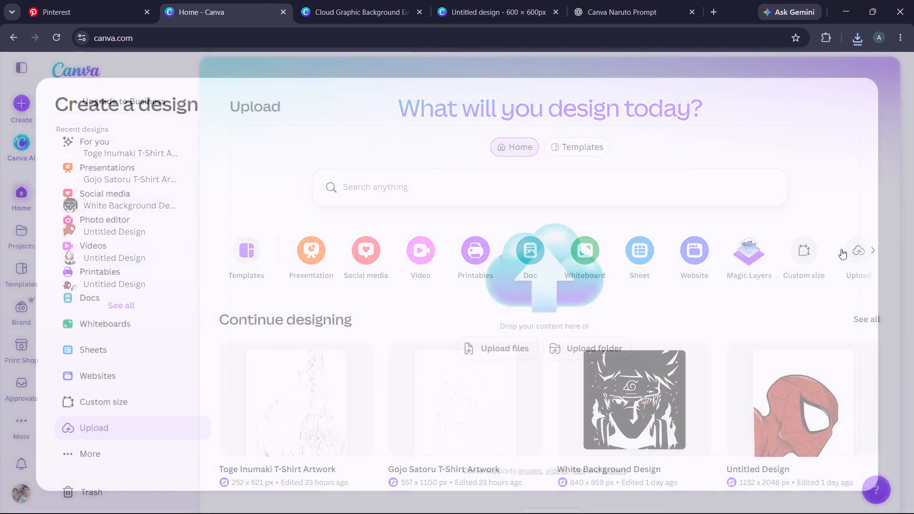
pyautogui.click(500, 347)
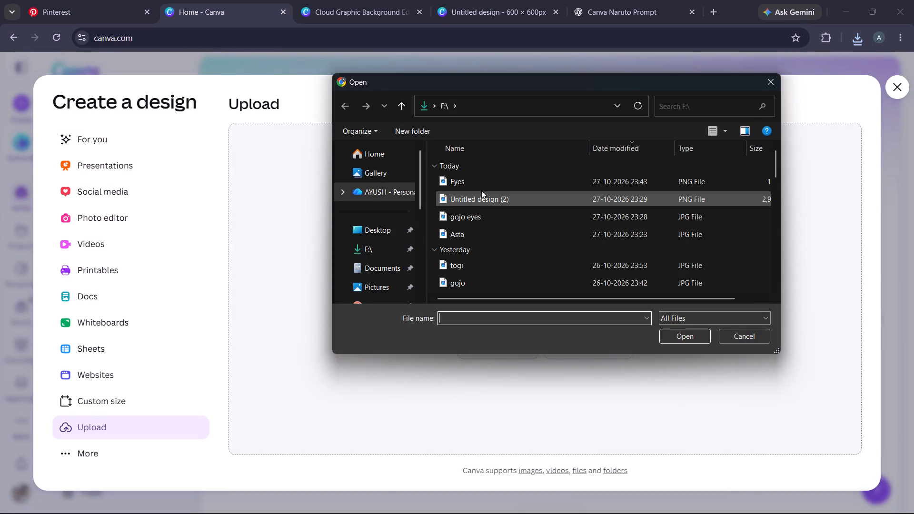
pyautogui.scroll(-2, 478, 244)
pyautogui.scroll(4, 478, 244)
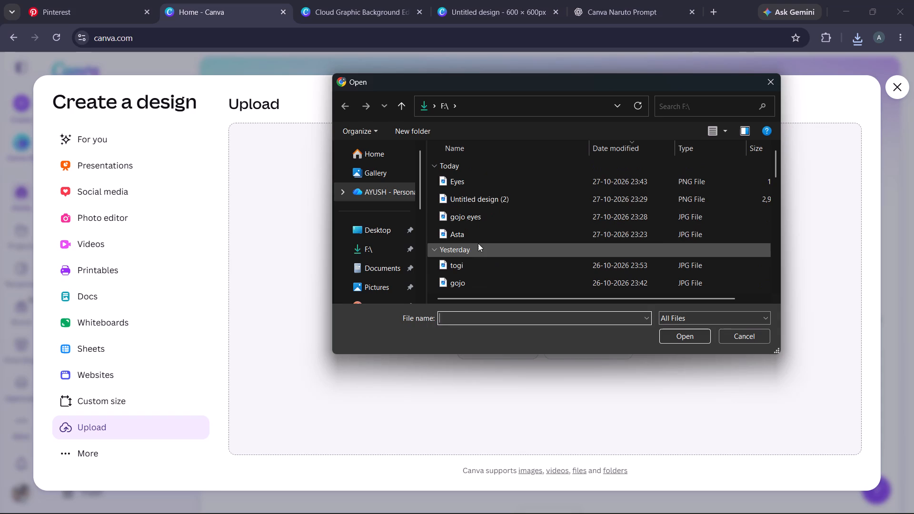
pyautogui.click(489, 188)
pyautogui.click(487, 178)
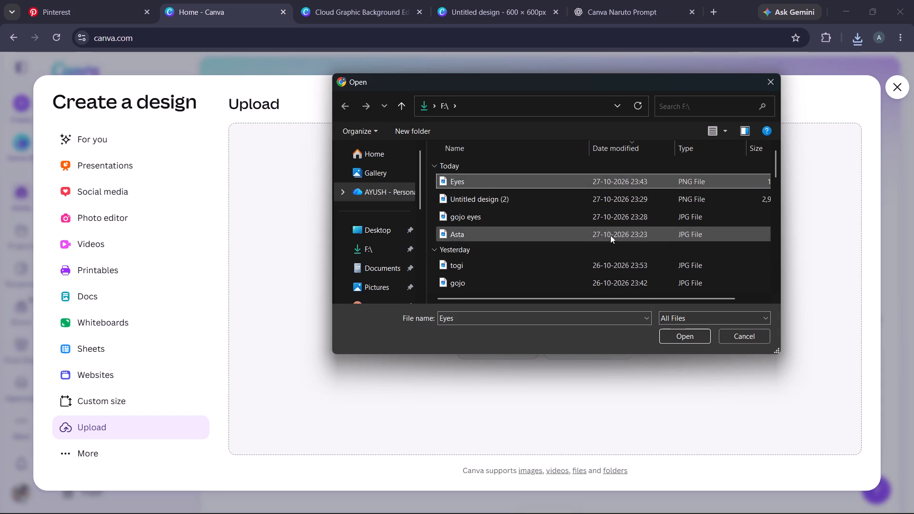
pyautogui.click(688, 337)
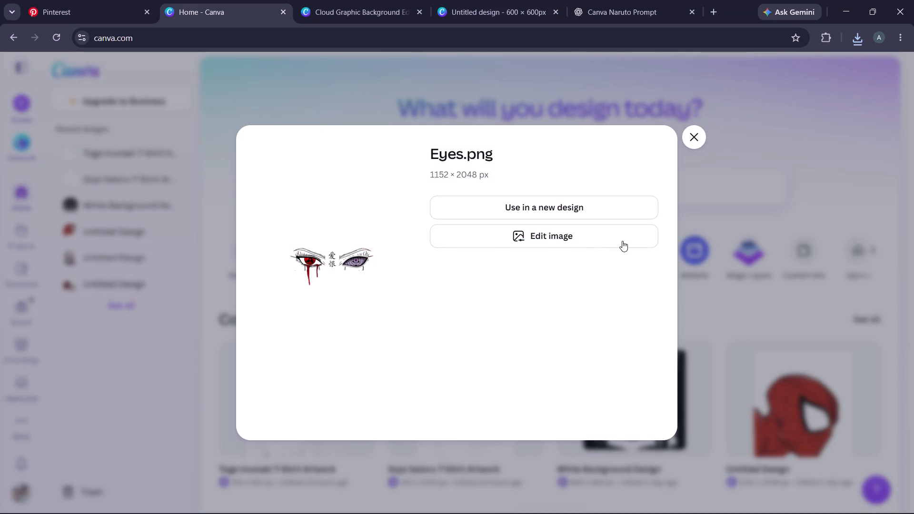
# Open the uploaded Eyes image for editing and create a new design from it.
pyautogui.click(571, 237)
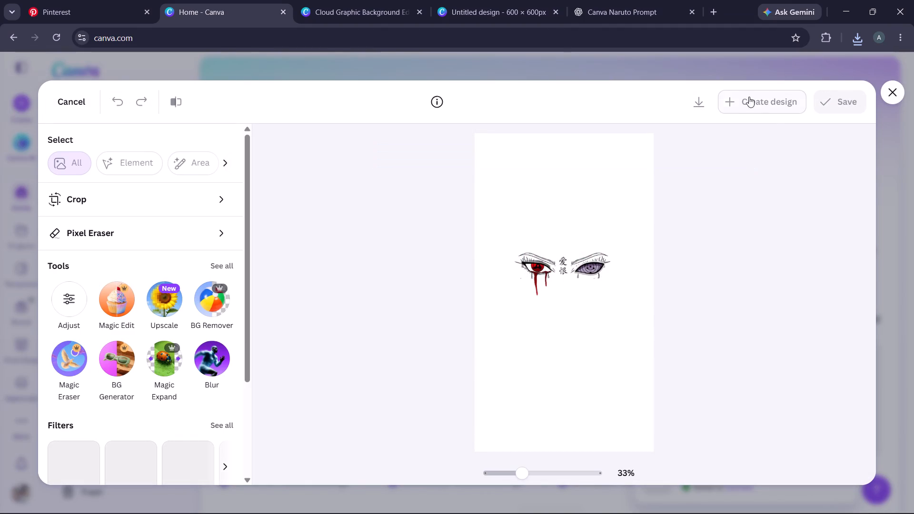
pyautogui.click(765, 106)
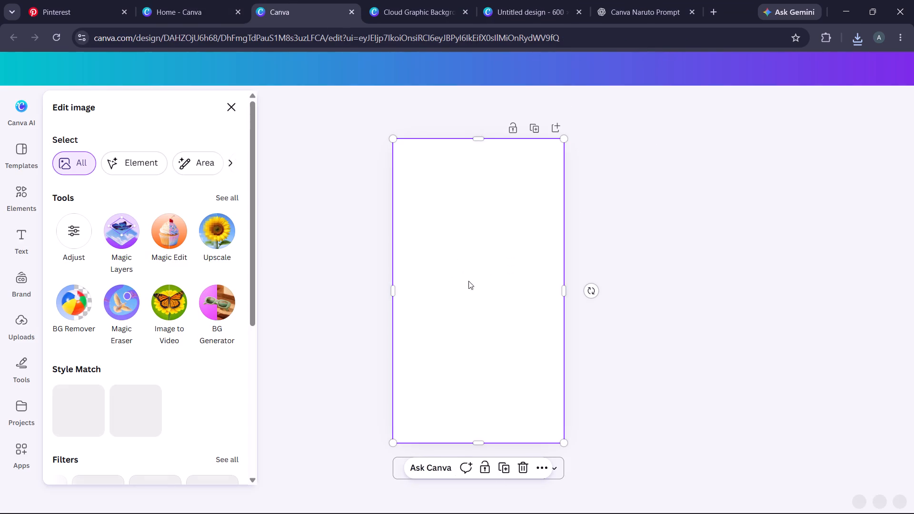
pyautogui.click(235, 108)
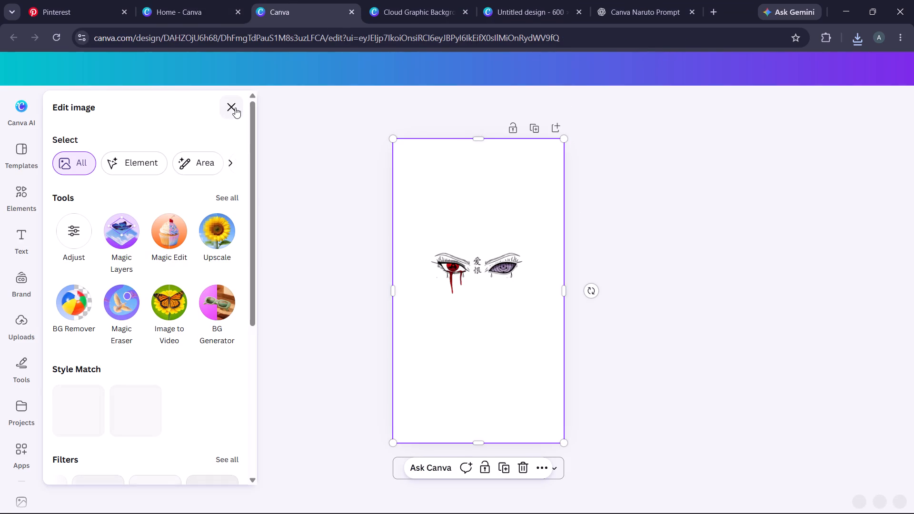
pyautogui.click(467, 275)
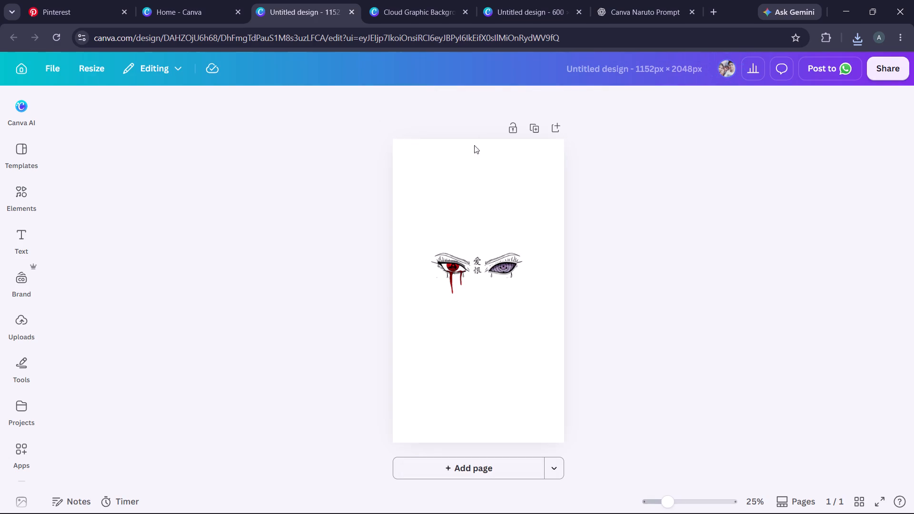
# Remove the background from the eyes image on the canvas.
pyautogui.click(486, 188)
pyautogui.click(364, 105)
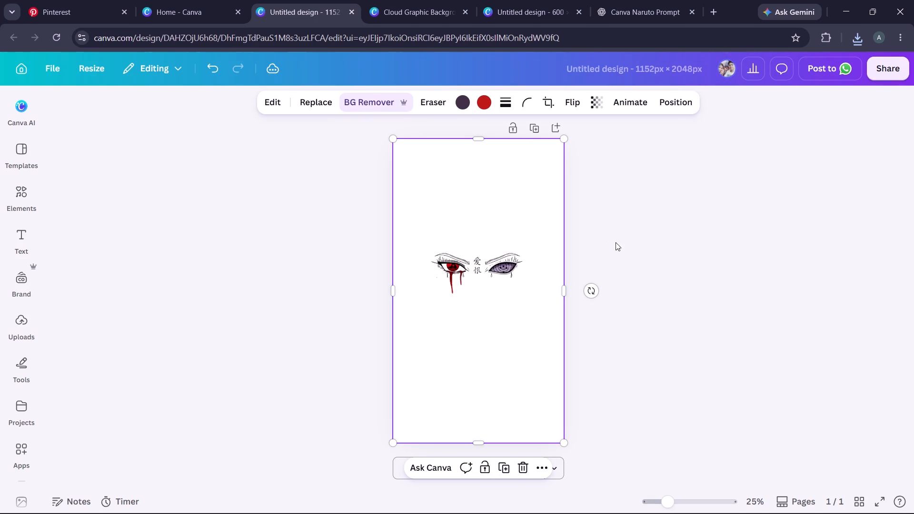
# Set the design's download options to PNG, size 2.125 (2,448 × 4,352 px) and transparent background.
pyautogui.click(877, 76)
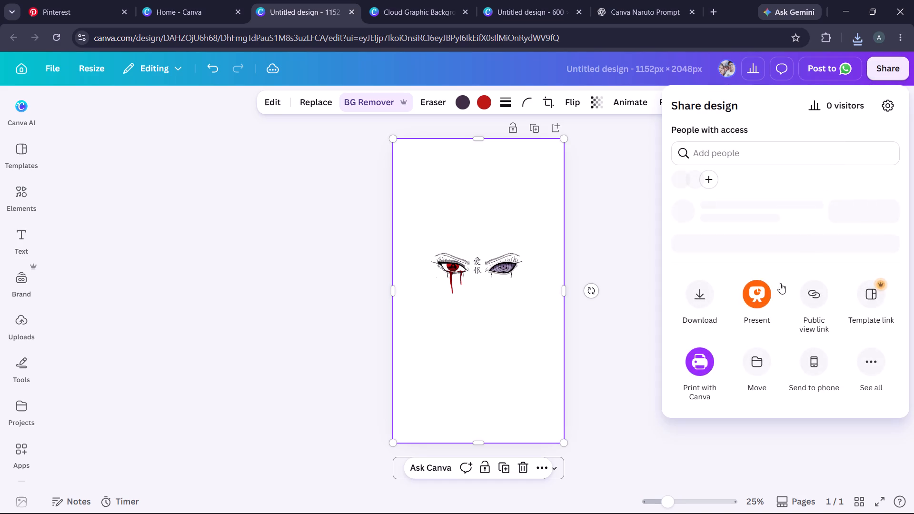
pyautogui.click(702, 339)
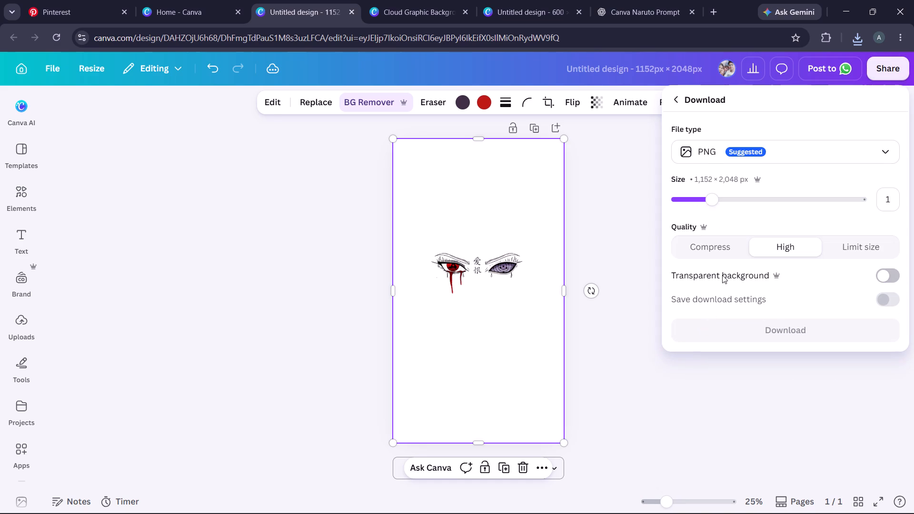
pyautogui.moveTo(709, 199); pyautogui.dragTo(799, 203)
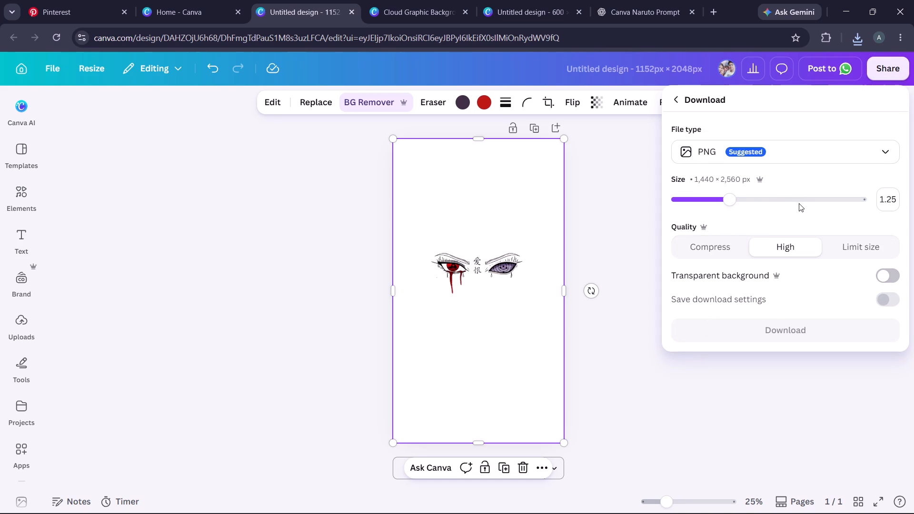
pyautogui.moveTo(799, 203); pyautogui.dragTo(783, 212)
pyautogui.moveTo(724, 201); pyautogui.dragTo(745, 201)
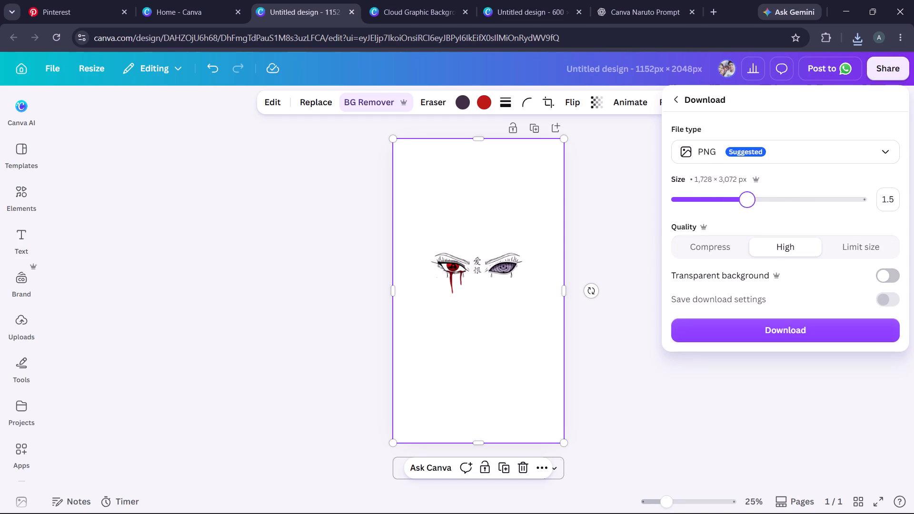
pyautogui.moveTo(745, 201); pyautogui.dragTo(785, 201)
pyautogui.click(897, 277)
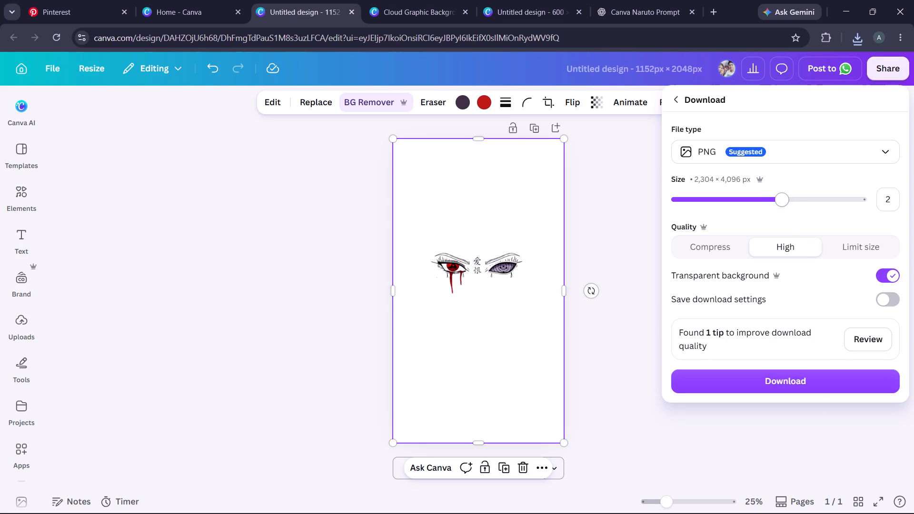
pyautogui.moveTo(781, 199); pyautogui.dragTo(793, 204)
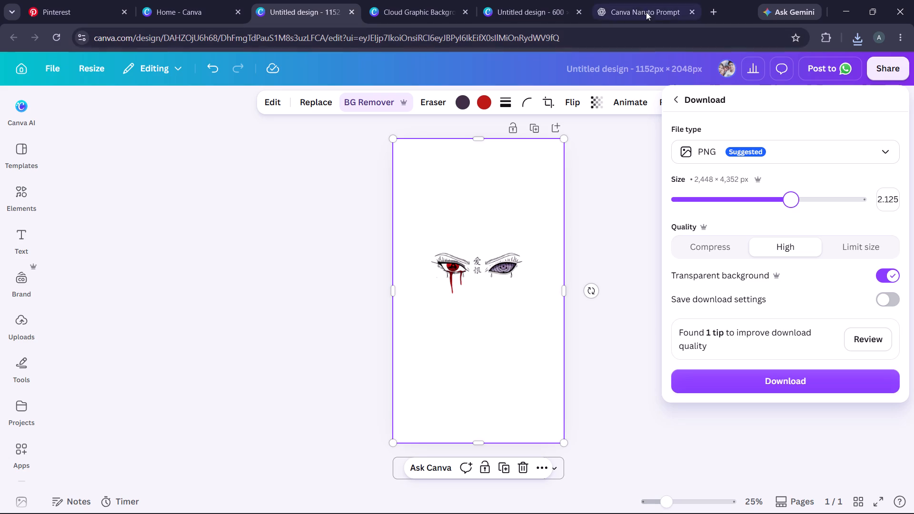
# Close the two older Canva design tabs, the 600 × 600 px Untitled design and Cloud Graphic Background Edit.
pyautogui.click(581, 9)
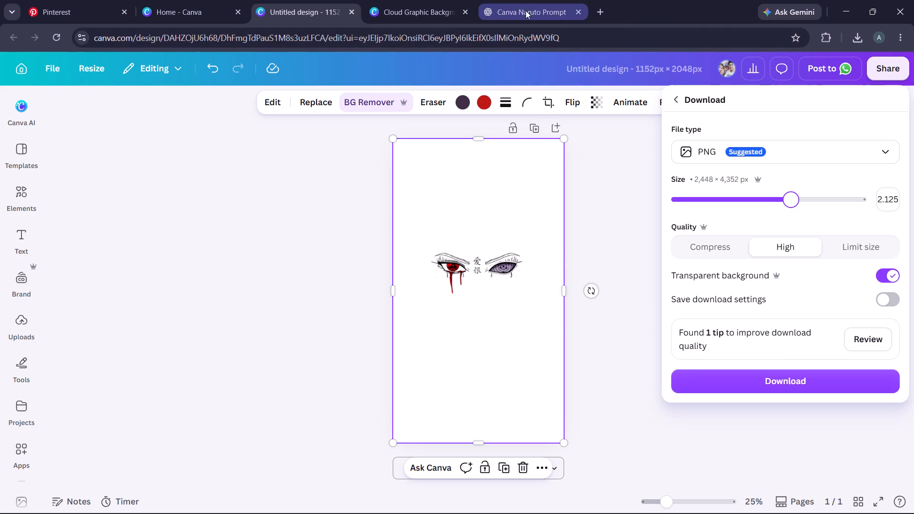
pyautogui.click(461, 11)
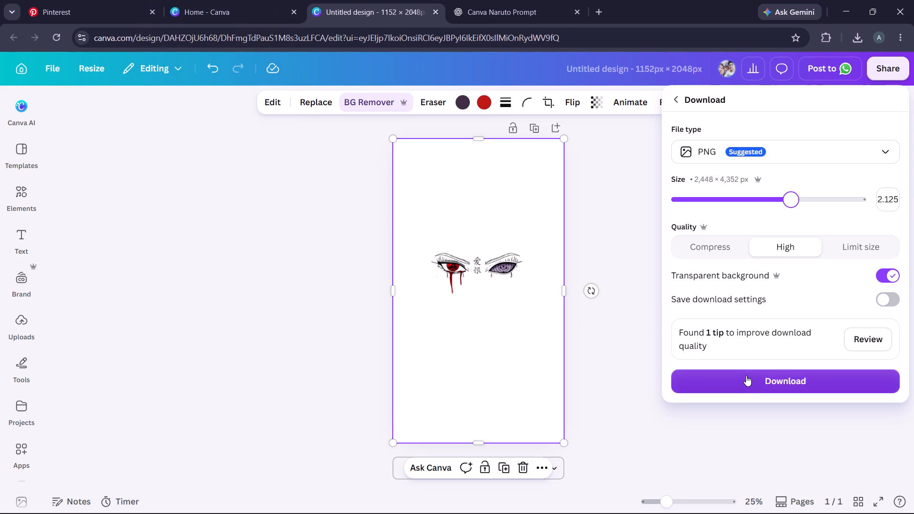
# Download the eyes design and show the downloaded PNG in its folder.
pyautogui.click(780, 382)
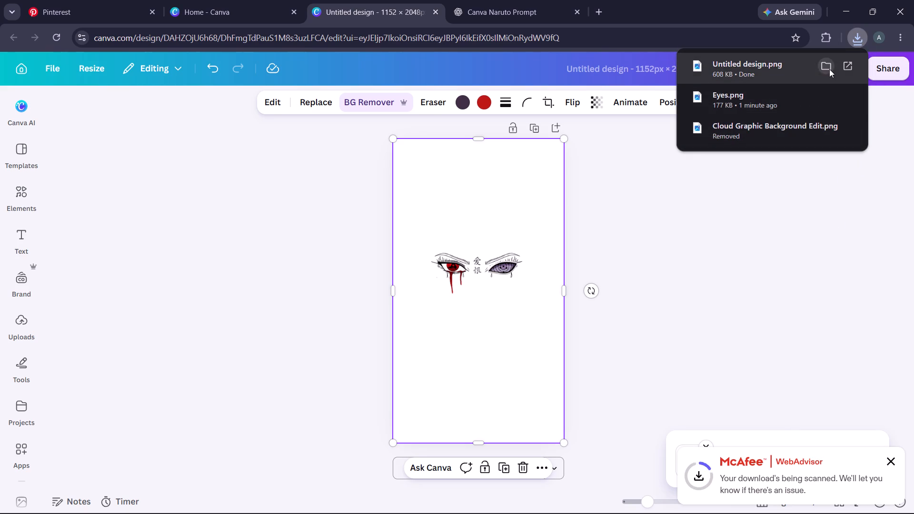
pyautogui.click(829, 69)
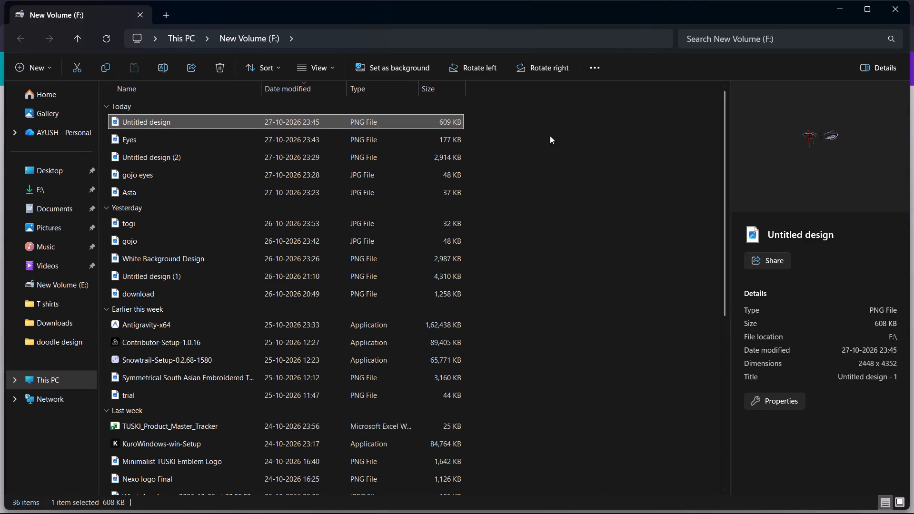
# Move the newest Untitled design PNG from drive F: into the doodle design folder under T shirts on drive E:.
pyautogui.rightClick(206, 122)
pyautogui.rightClick(199, 119)
pyautogui.rightClick(179, 115)
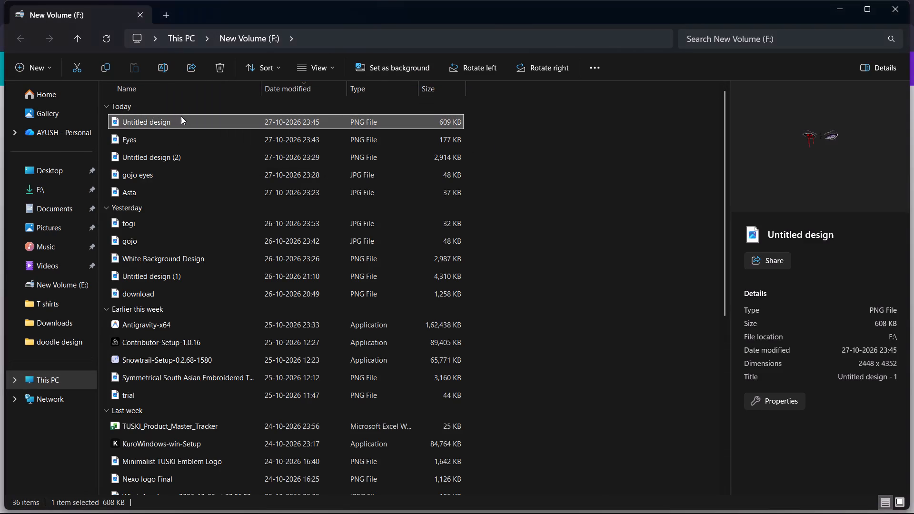
pyautogui.rightClick(185, 121)
pyautogui.rightClick(149, 123)
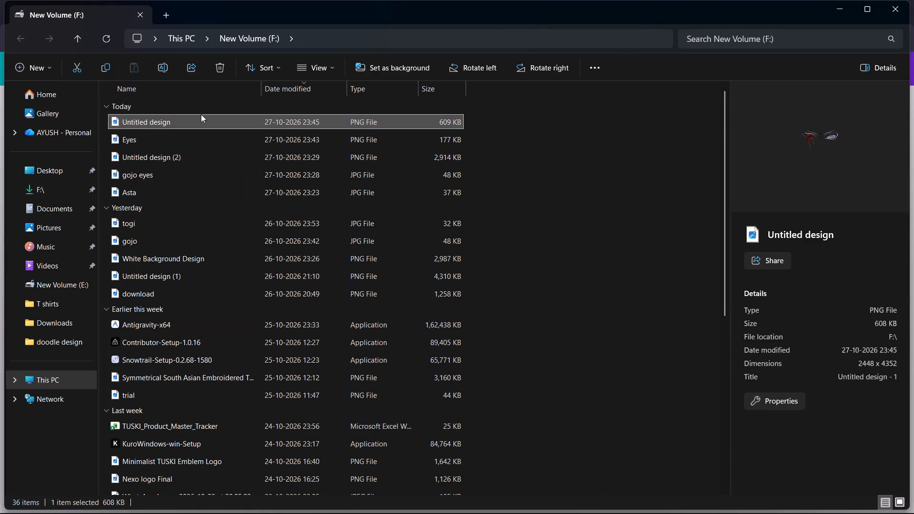
pyautogui.rightClick(208, 120)
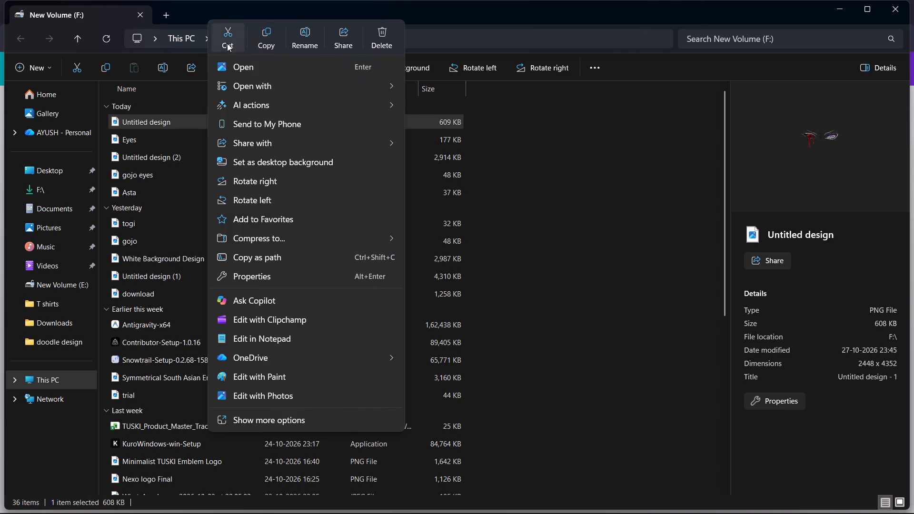
pyautogui.click(227, 43)
pyautogui.click(86, 375)
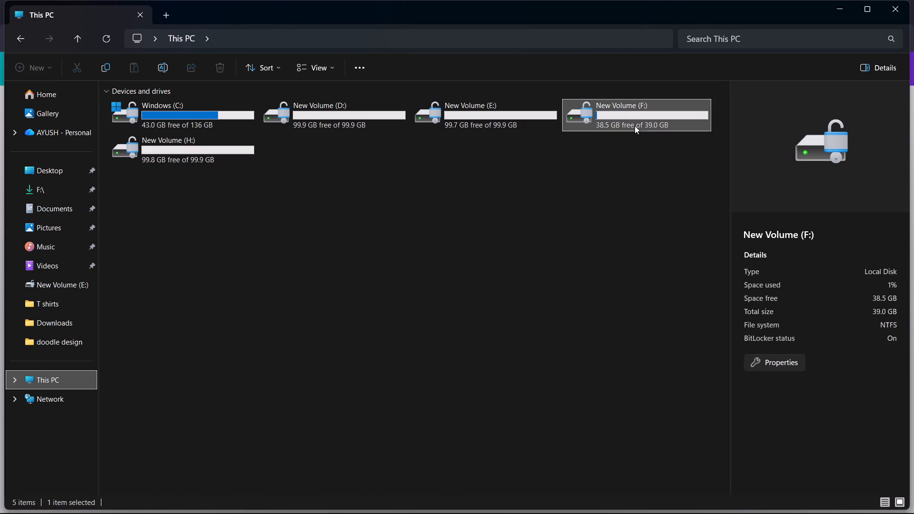
pyautogui.doubleClick(636, 119)
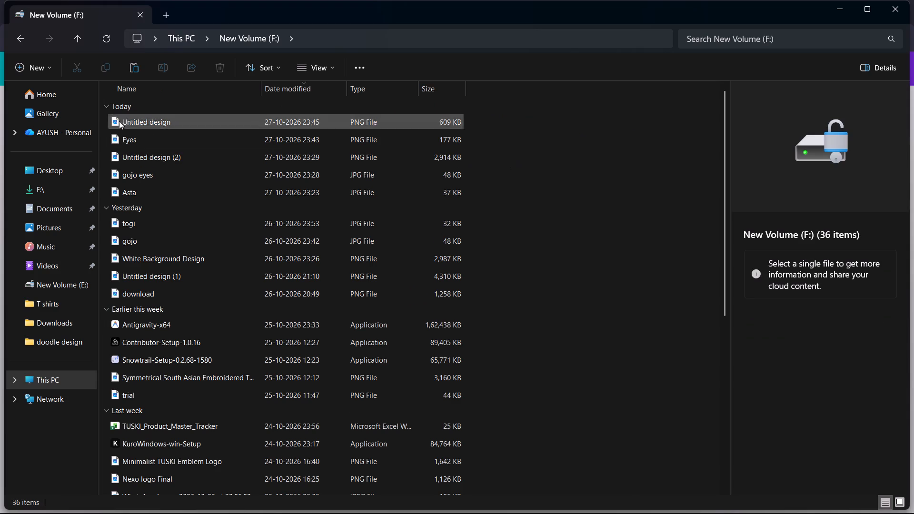
pyautogui.click(13, 39)
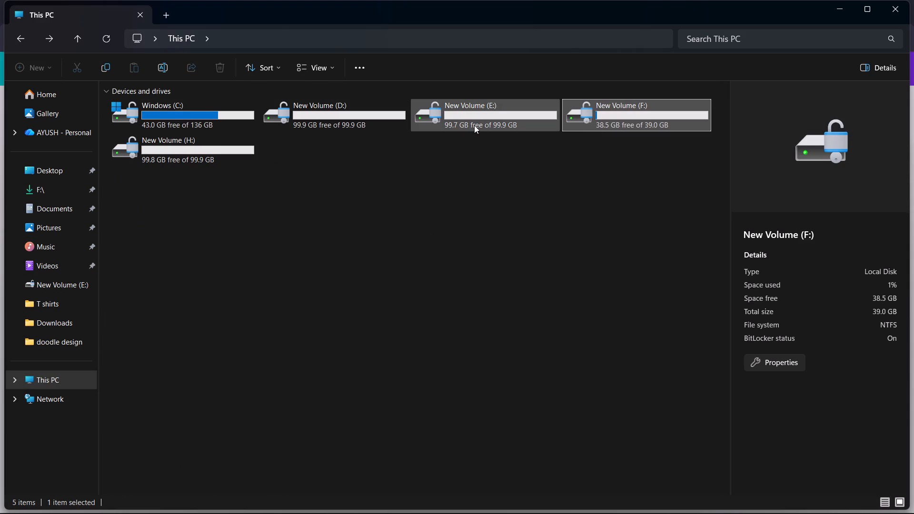
pyautogui.doubleClick(497, 113)
pyautogui.doubleClick(551, 138)
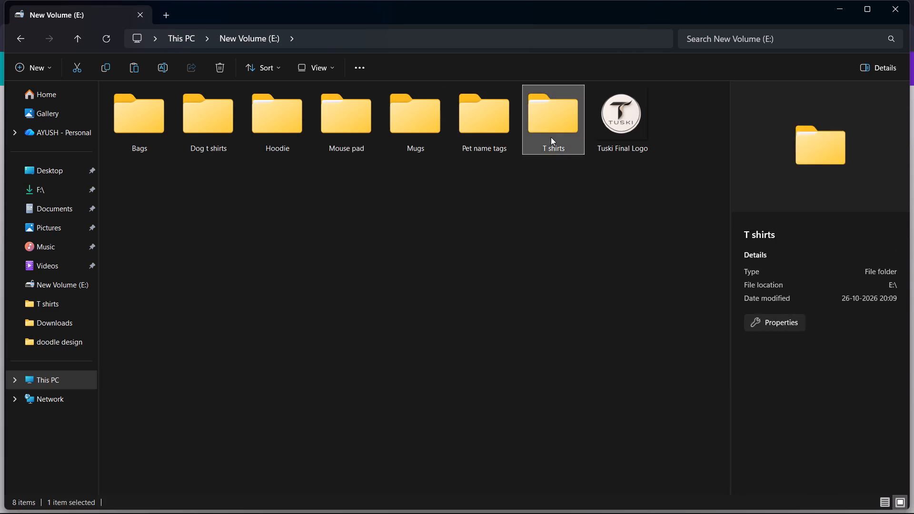
pyautogui.doubleClick(151, 137)
pyautogui.rightClick(449, 437)
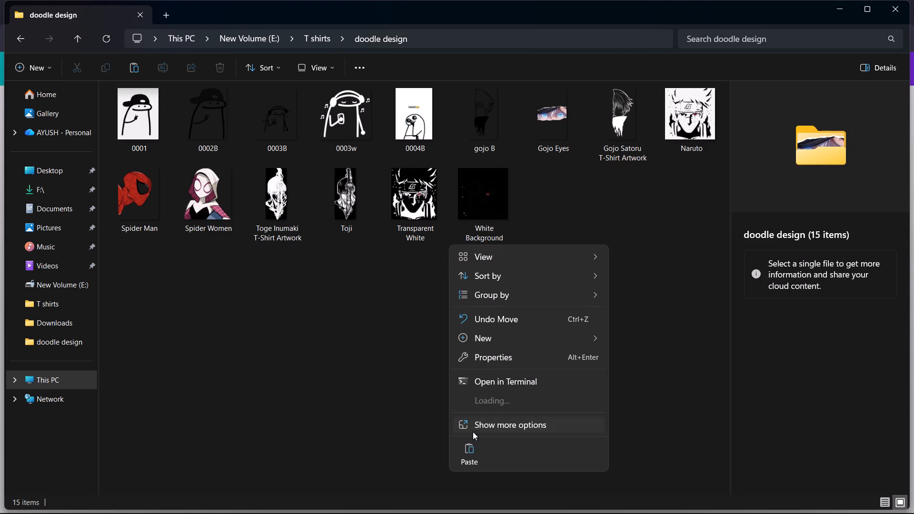
pyautogui.click(461, 461)
pyautogui.click(588, 310)
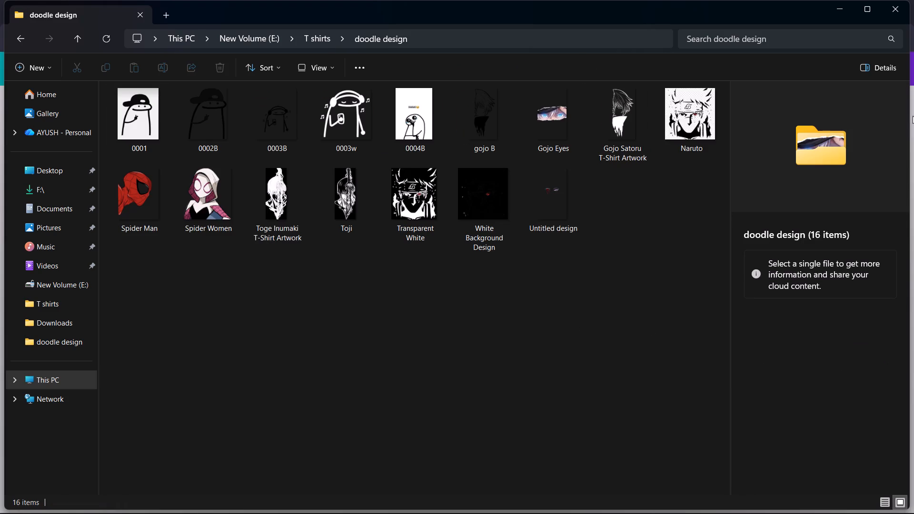
pyautogui.click(843, 14)
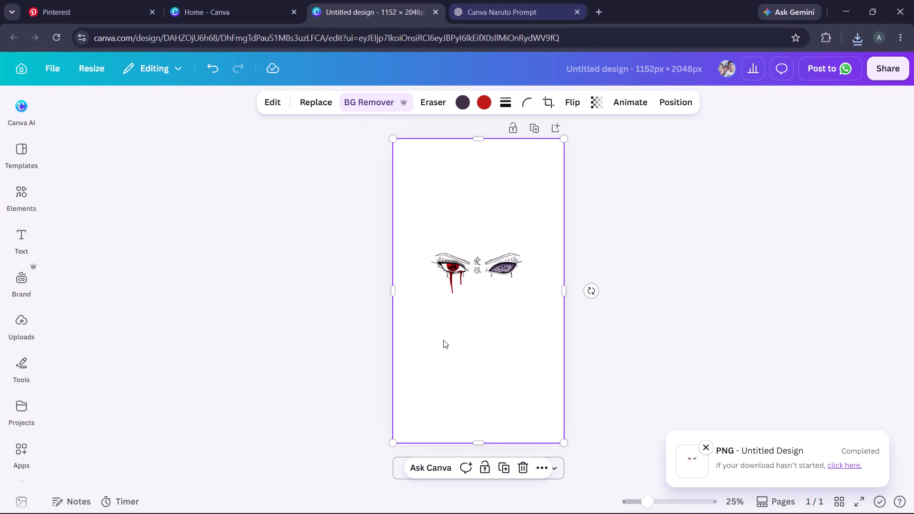
# Switch to Printrove and start an Oversized Tshirts product template with all colours and all sizes selected.
pyautogui.click(648, 507)
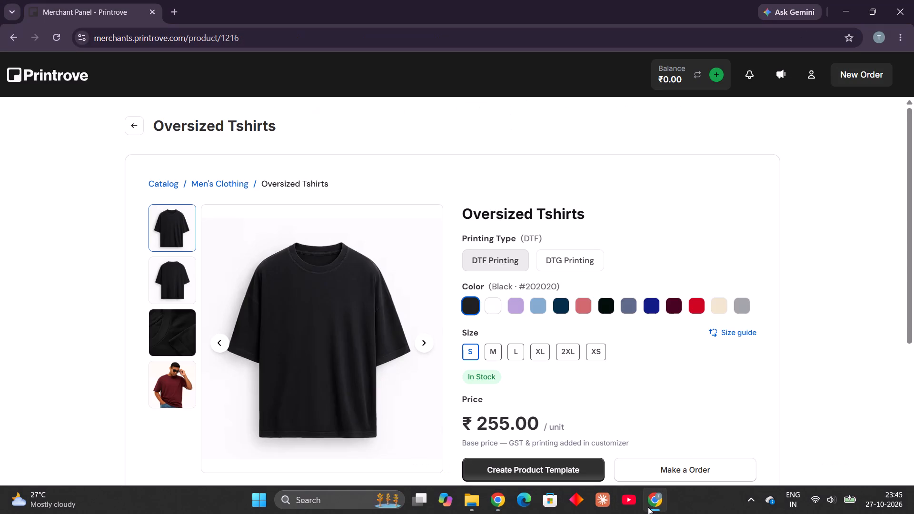
pyautogui.click(556, 469)
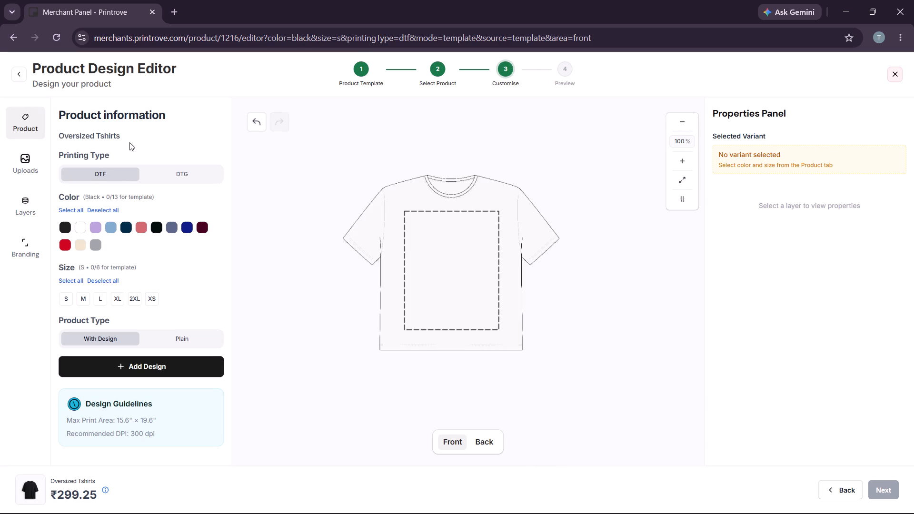
pyautogui.click(73, 211)
pyautogui.click(74, 277)
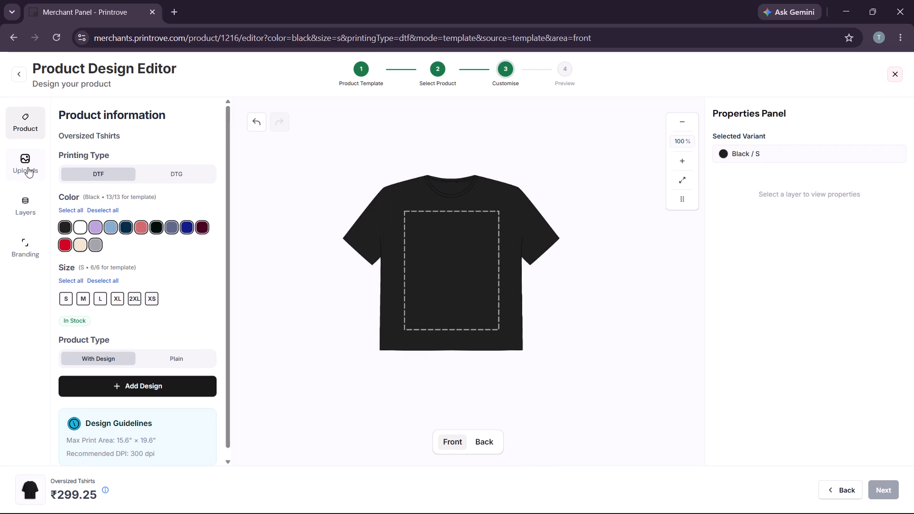
# Open the design uploads and switch the shirt view to the back side.
pyautogui.click(28, 167)
pyautogui.click(485, 444)
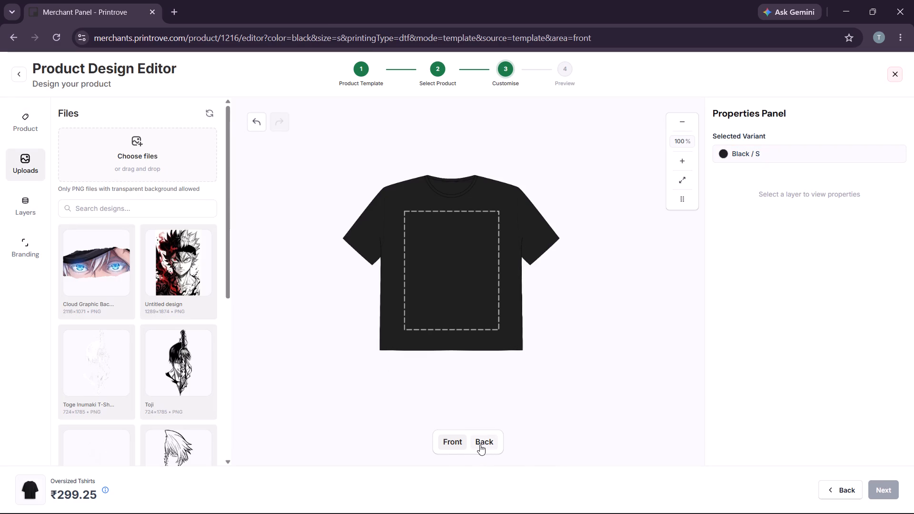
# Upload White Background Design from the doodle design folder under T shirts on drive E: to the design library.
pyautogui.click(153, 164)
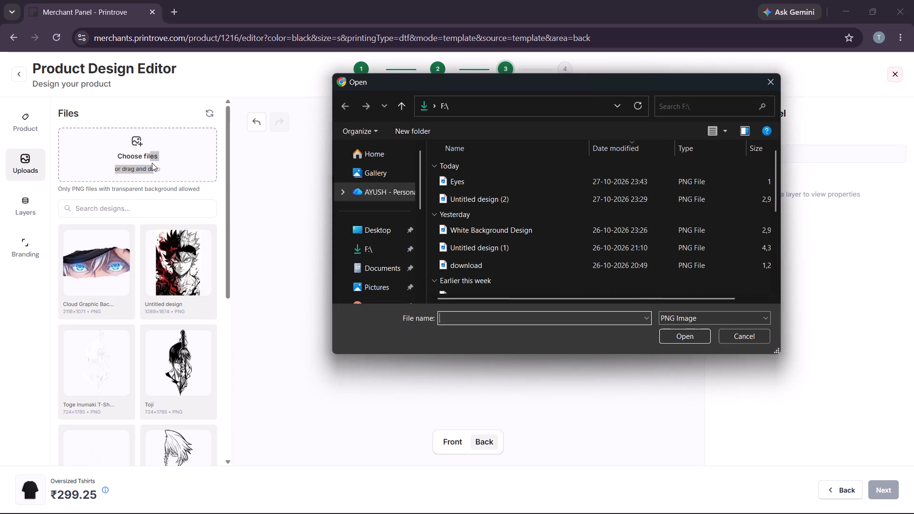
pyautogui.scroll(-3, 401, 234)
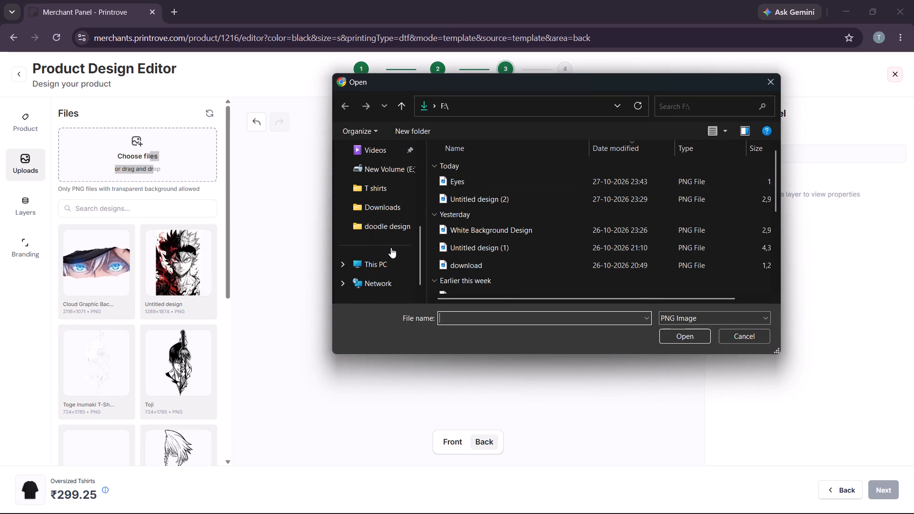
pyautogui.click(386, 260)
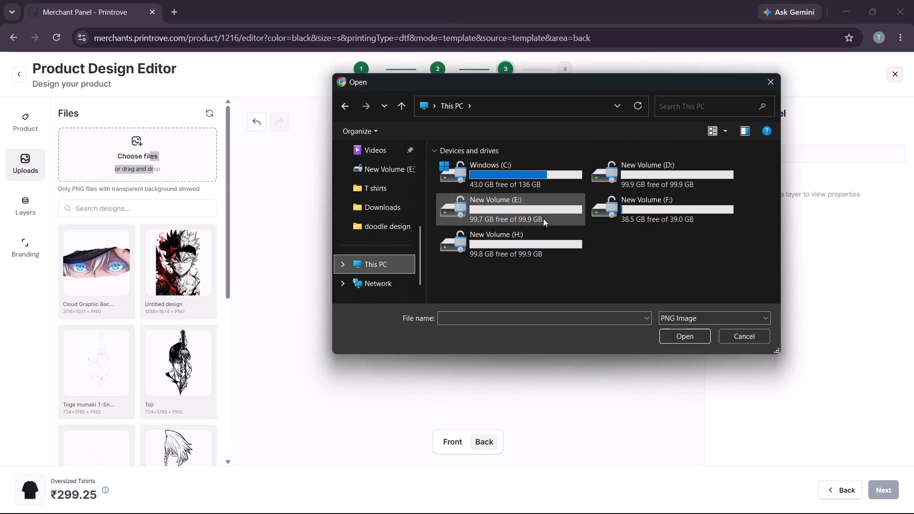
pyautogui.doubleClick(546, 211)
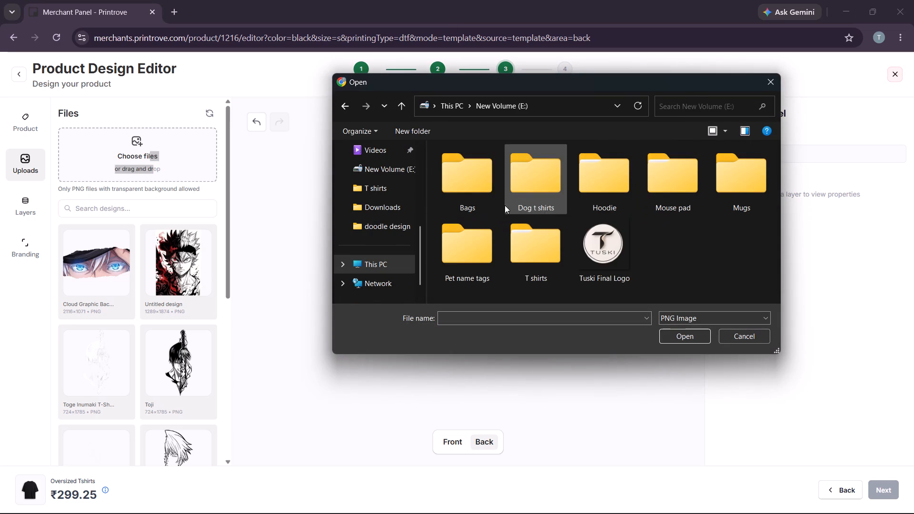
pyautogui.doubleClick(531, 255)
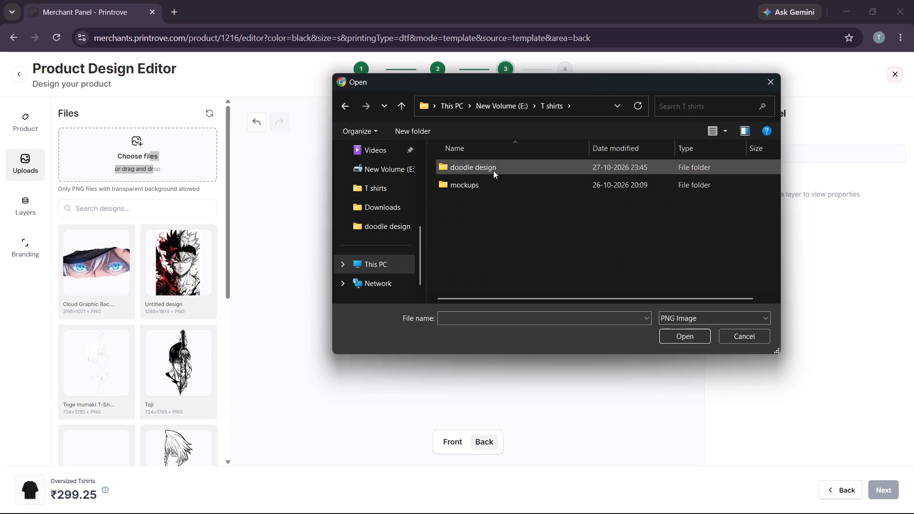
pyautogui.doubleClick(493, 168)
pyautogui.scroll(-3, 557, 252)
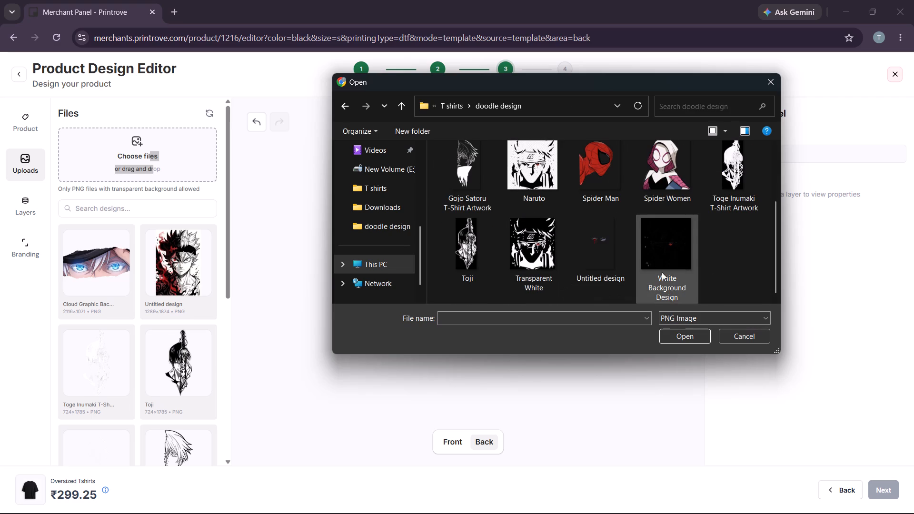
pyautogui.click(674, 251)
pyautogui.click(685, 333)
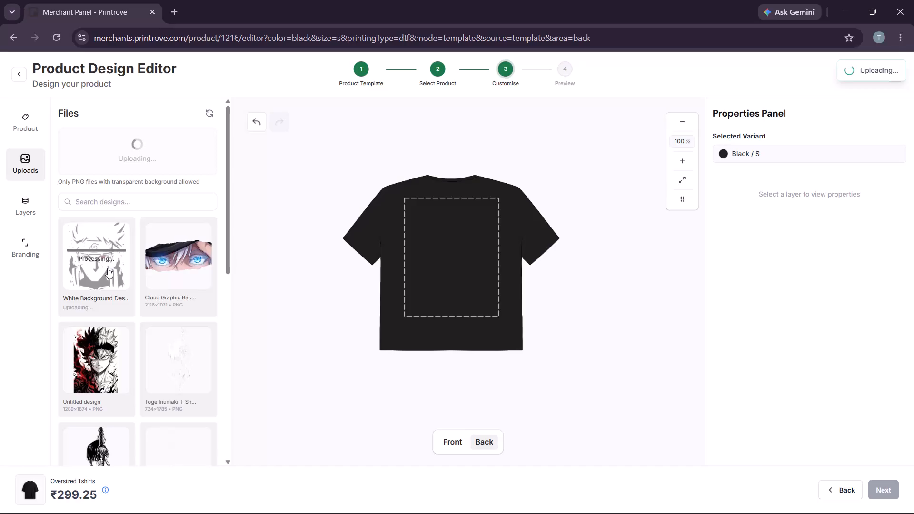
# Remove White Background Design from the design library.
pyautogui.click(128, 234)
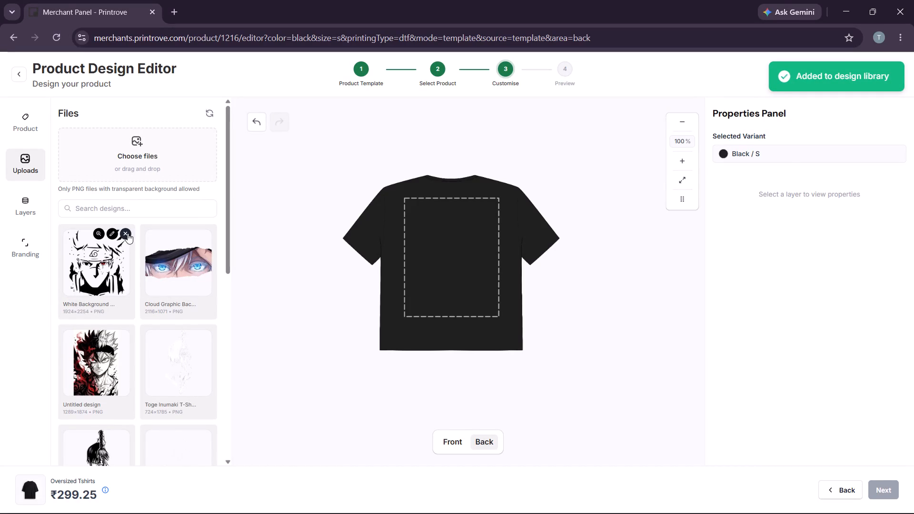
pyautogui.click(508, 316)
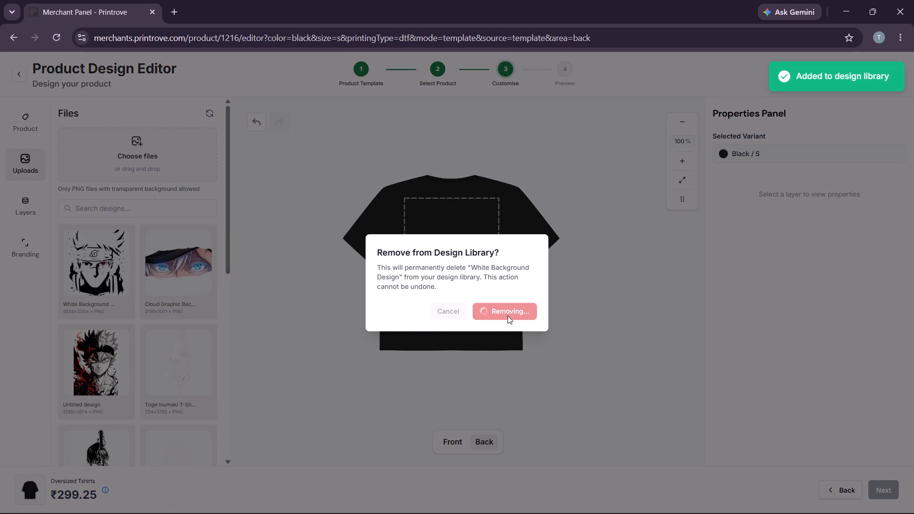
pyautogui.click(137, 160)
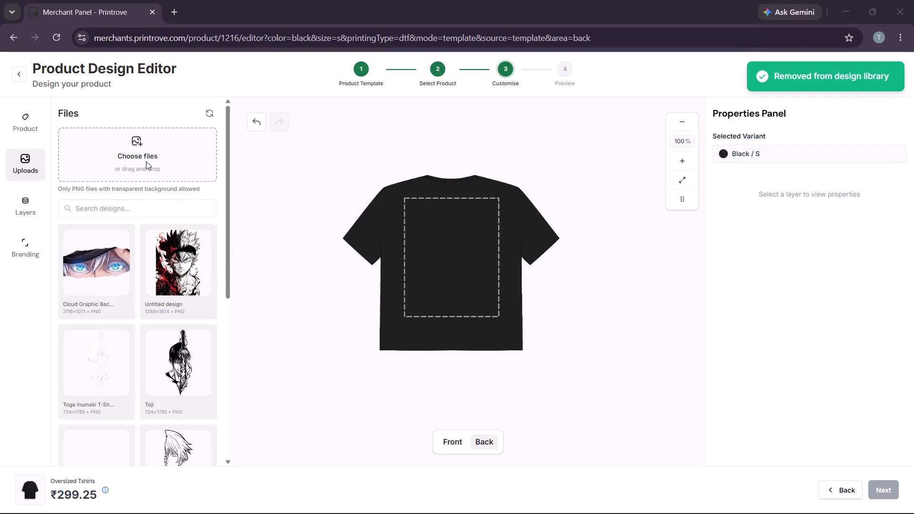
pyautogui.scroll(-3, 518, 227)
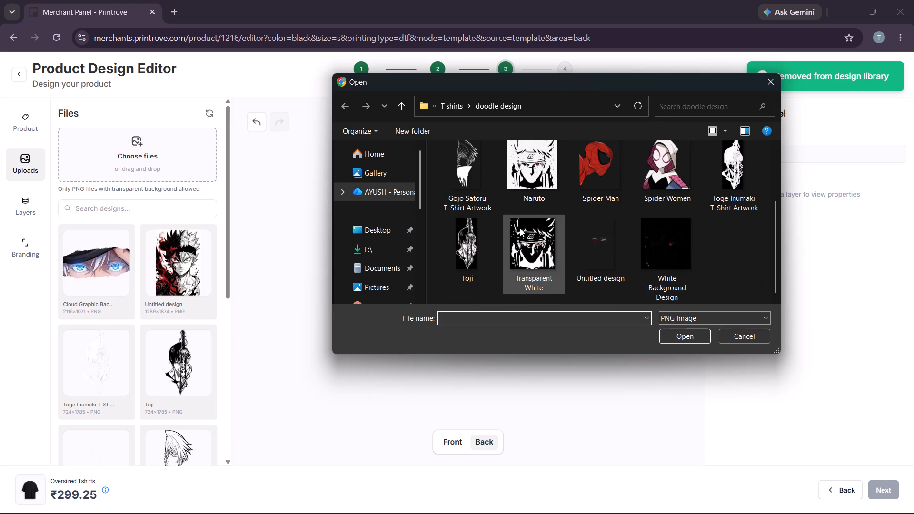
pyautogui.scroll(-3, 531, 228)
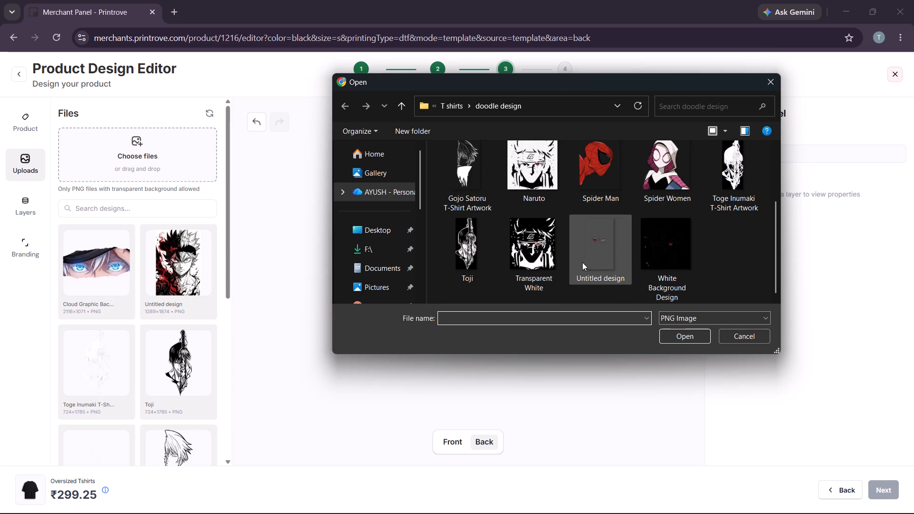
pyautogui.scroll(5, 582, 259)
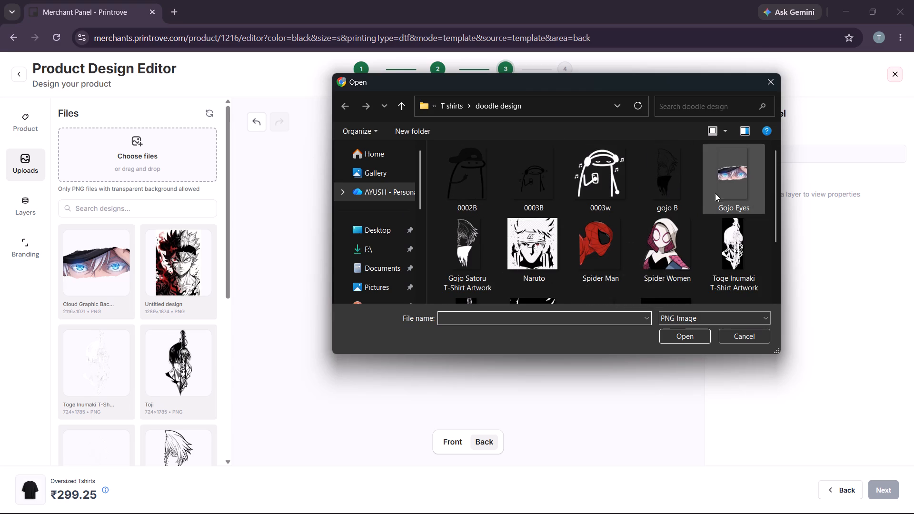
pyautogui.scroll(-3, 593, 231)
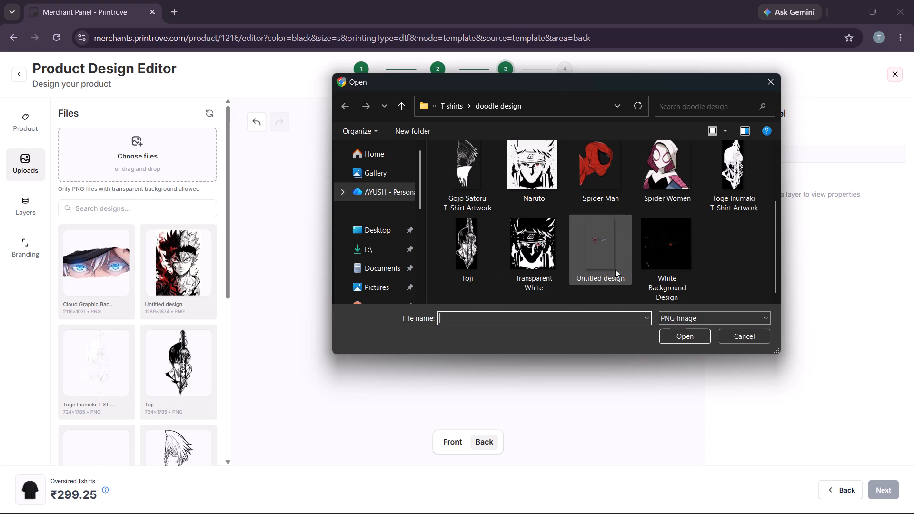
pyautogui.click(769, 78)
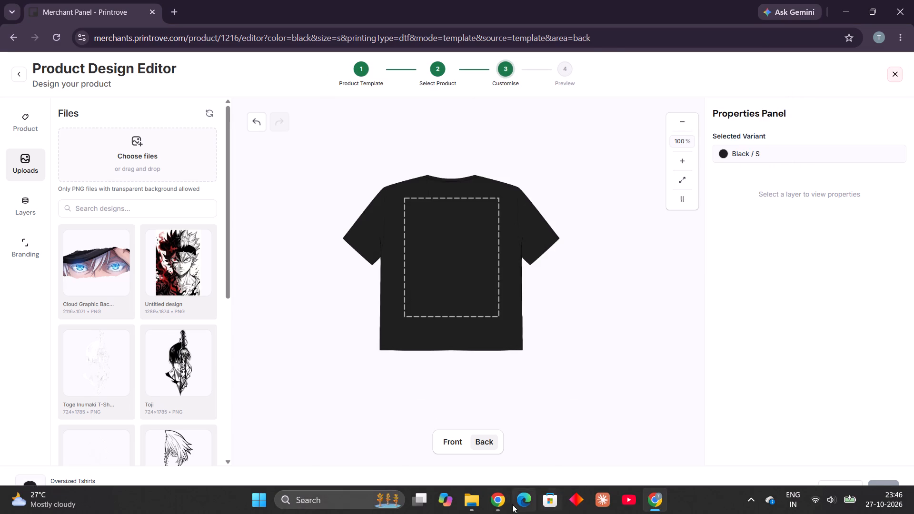
# In File Explorer, rename the Untitled design PNG in the doodle design folder as Eyes and close the folder window.
pyautogui.click(471, 502)
pyautogui.click(527, 283)
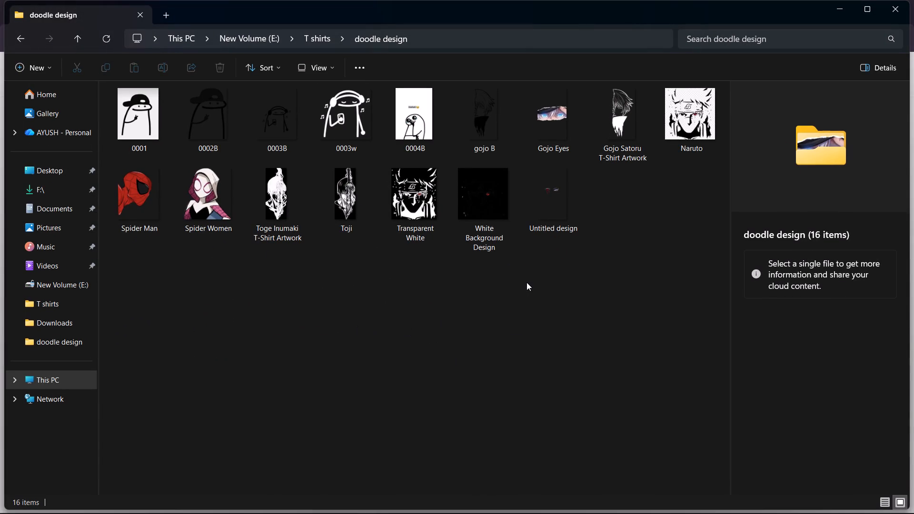
pyautogui.click(557, 196)
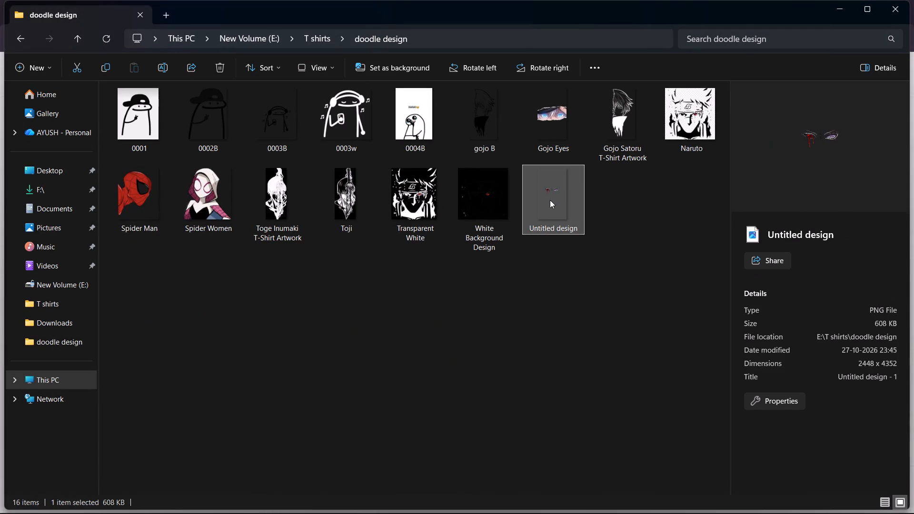
pyautogui.rightClick(549, 200)
pyautogui.click(656, 39)
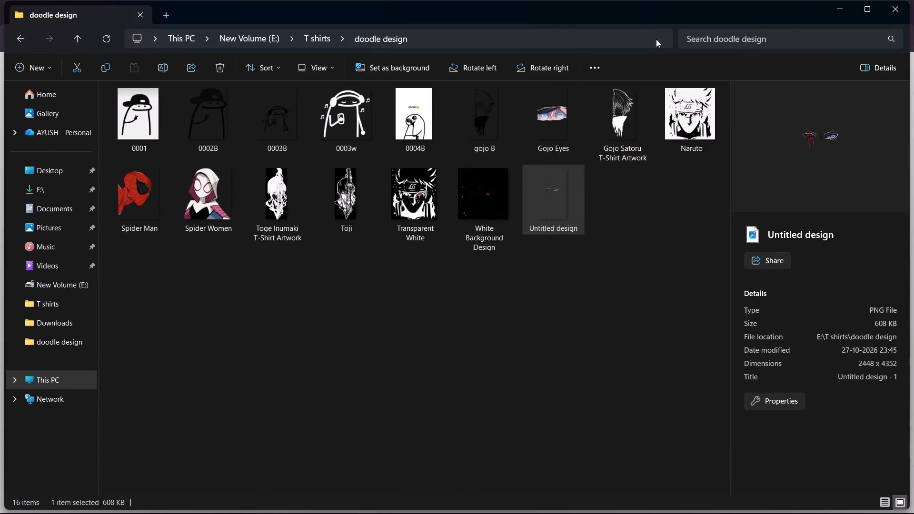
pyautogui.write('Eyes')
pyautogui.press('Return')
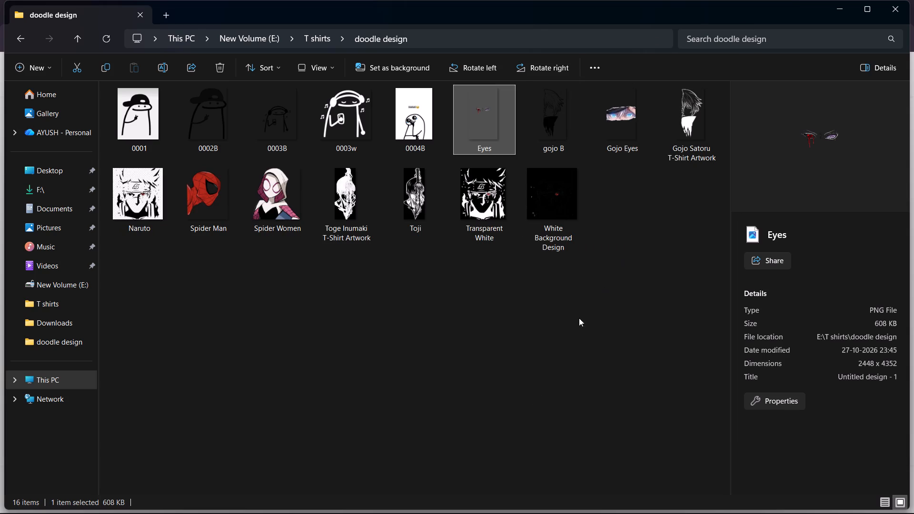
pyautogui.click(520, 405)
pyautogui.click(901, 10)
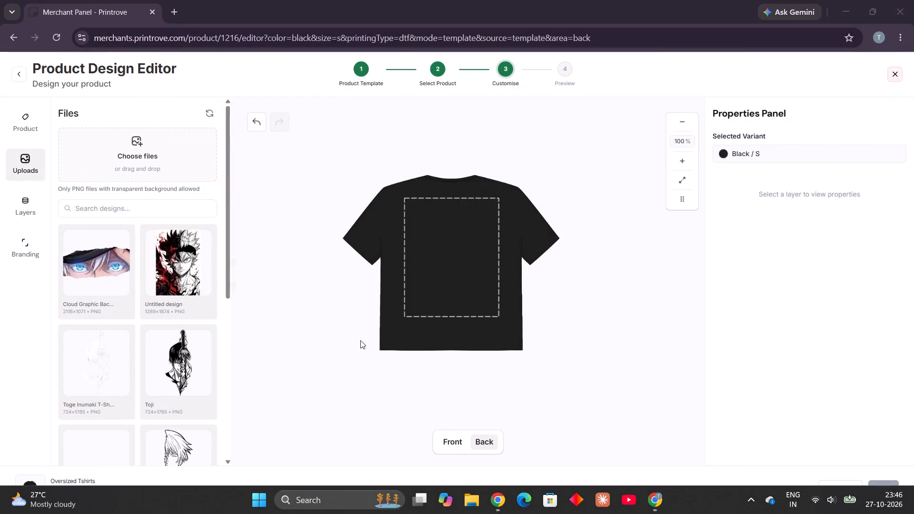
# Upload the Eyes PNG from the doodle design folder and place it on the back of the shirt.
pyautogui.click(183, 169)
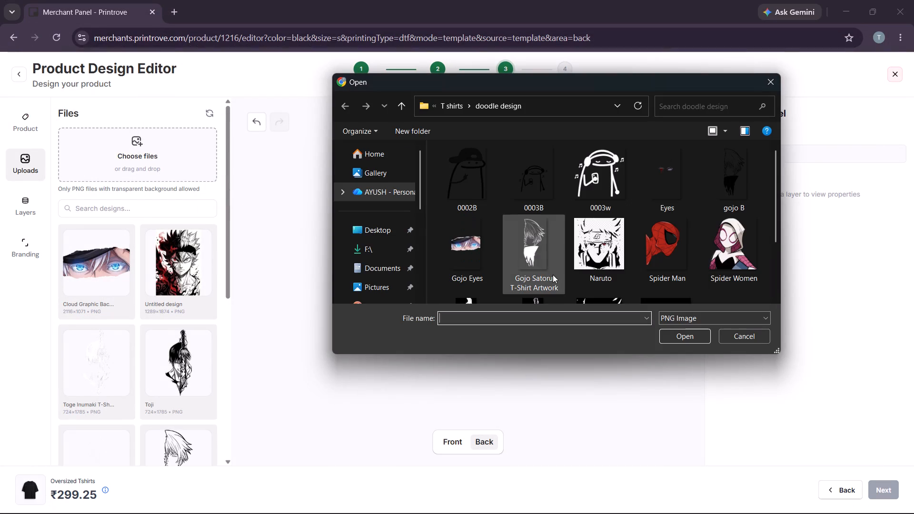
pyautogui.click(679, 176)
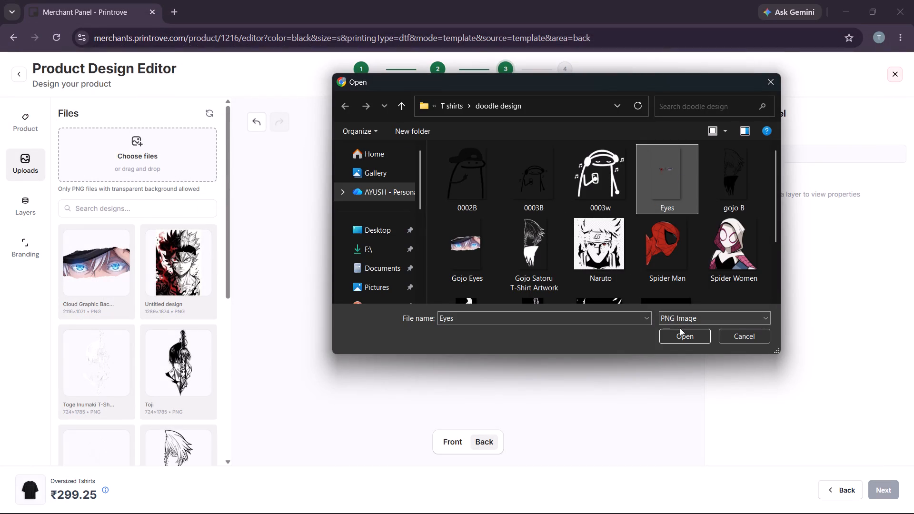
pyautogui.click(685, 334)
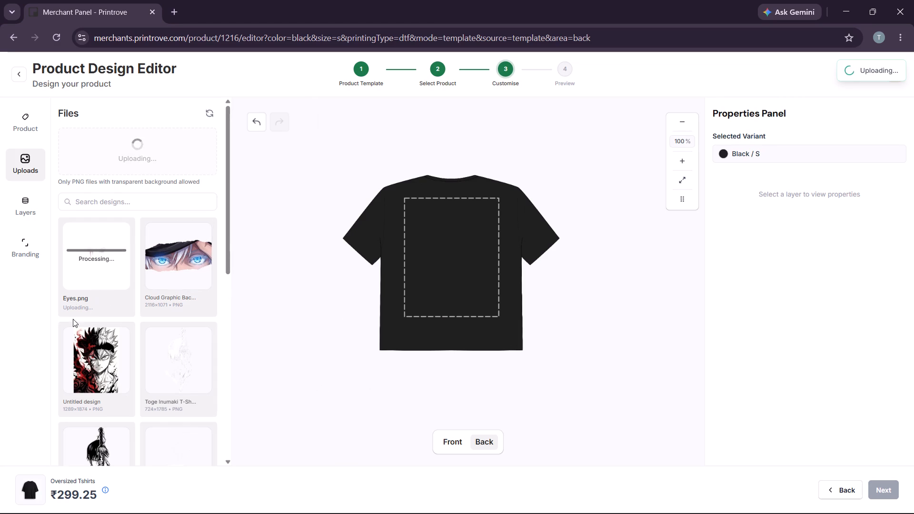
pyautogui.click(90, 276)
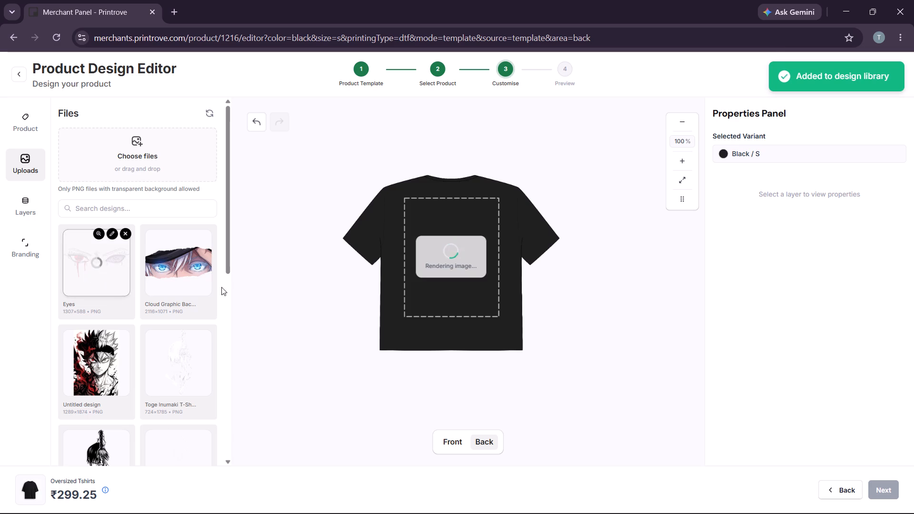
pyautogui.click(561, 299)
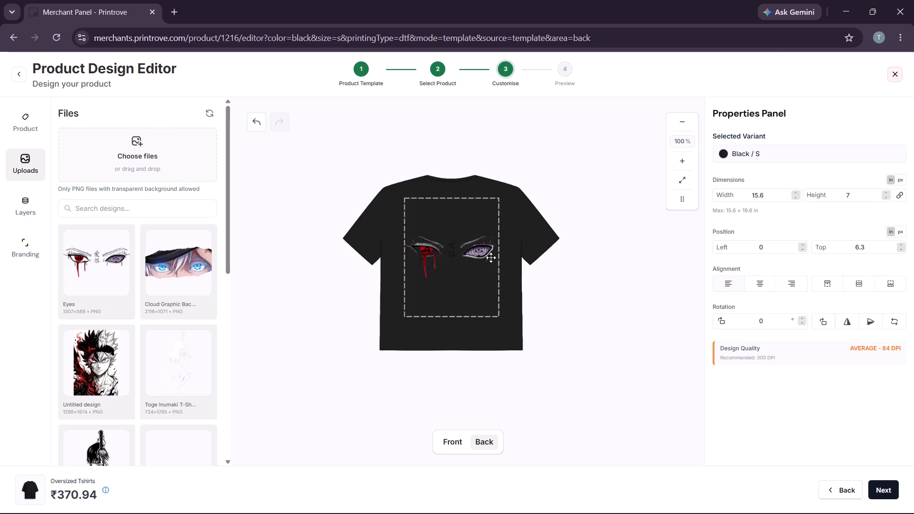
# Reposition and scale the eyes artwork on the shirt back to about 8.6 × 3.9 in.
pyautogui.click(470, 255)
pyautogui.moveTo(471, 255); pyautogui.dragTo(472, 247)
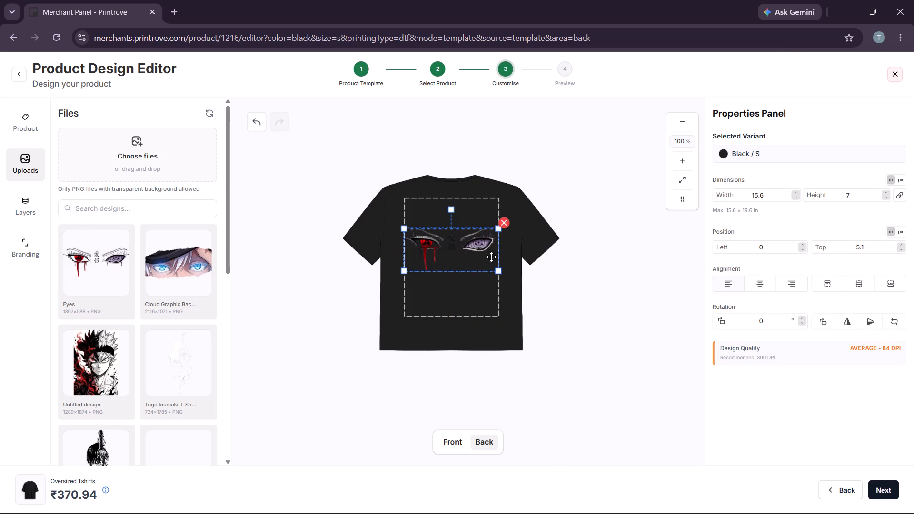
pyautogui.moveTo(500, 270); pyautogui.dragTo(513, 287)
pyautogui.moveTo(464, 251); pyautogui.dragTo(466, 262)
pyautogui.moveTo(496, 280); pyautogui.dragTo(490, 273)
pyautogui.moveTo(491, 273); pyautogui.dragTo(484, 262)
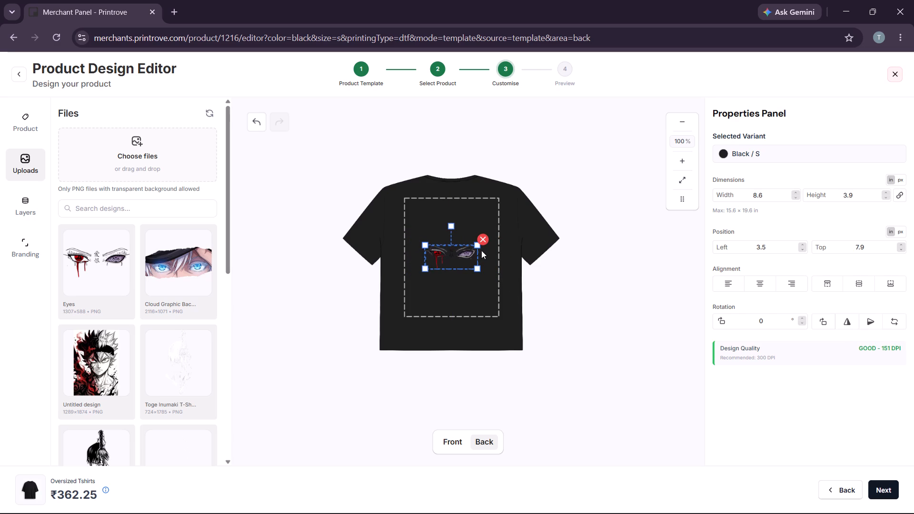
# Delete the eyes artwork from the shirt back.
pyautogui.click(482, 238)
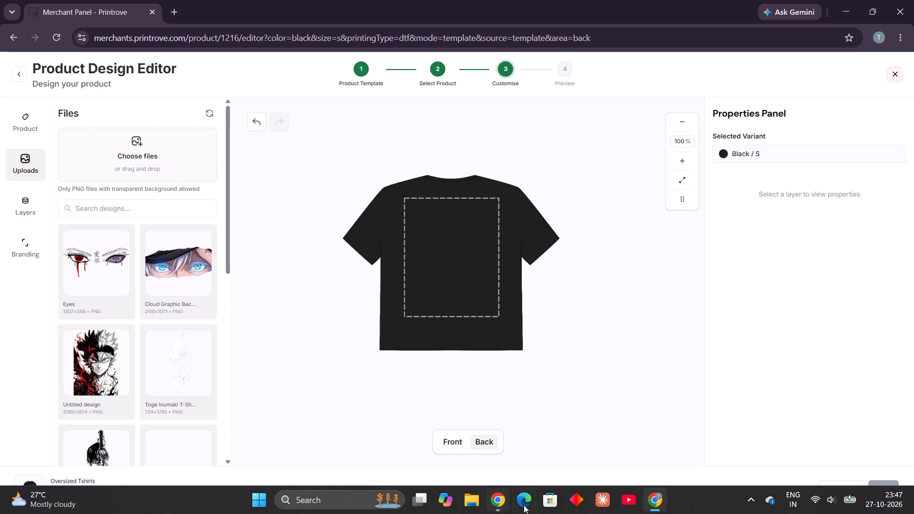
# Switch to Canva and download the eyes design as a transparent PNG at size 3, 3,456 × 6,144 px.
pyautogui.click(499, 501)
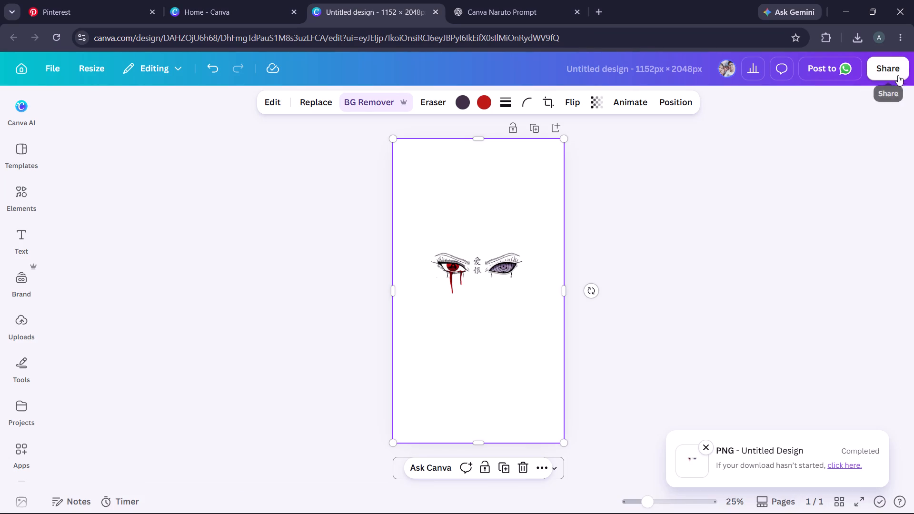
pyautogui.click(894, 69)
pyautogui.click(708, 352)
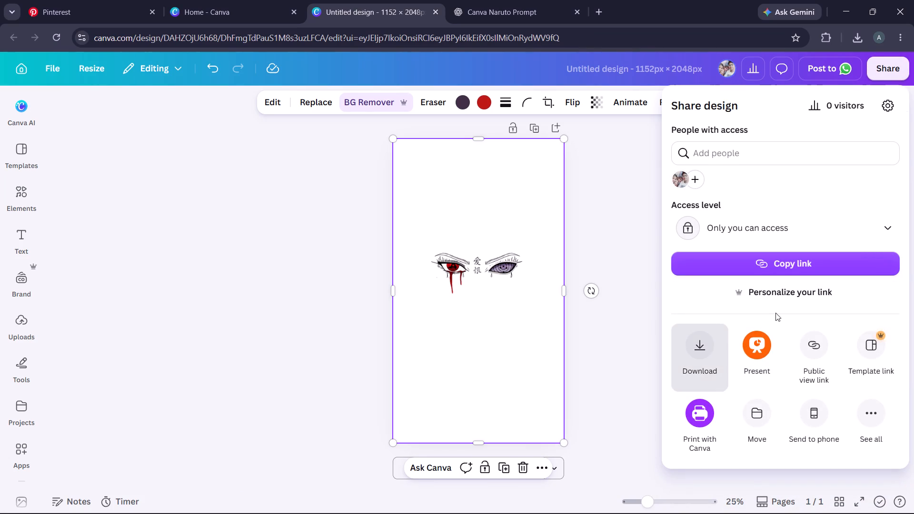
pyautogui.moveTo(794, 203); pyautogui.dragTo(851, 208)
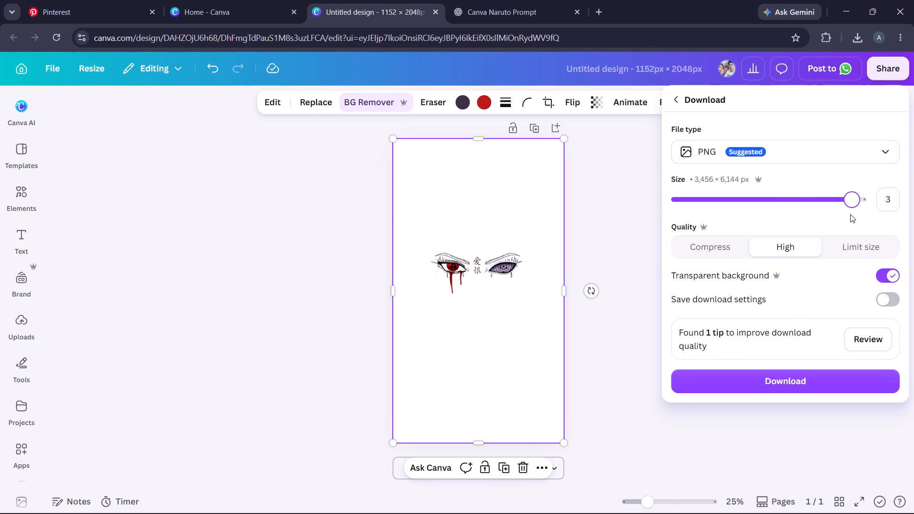
pyautogui.click(820, 386)
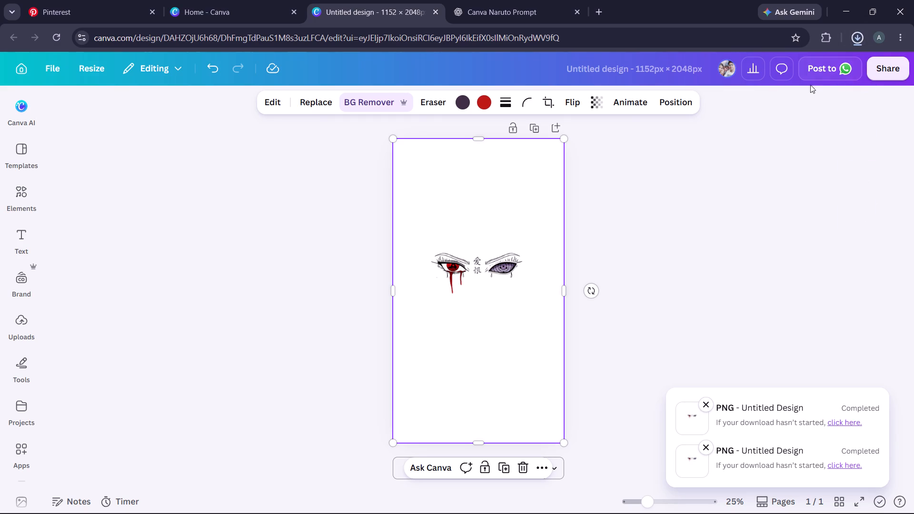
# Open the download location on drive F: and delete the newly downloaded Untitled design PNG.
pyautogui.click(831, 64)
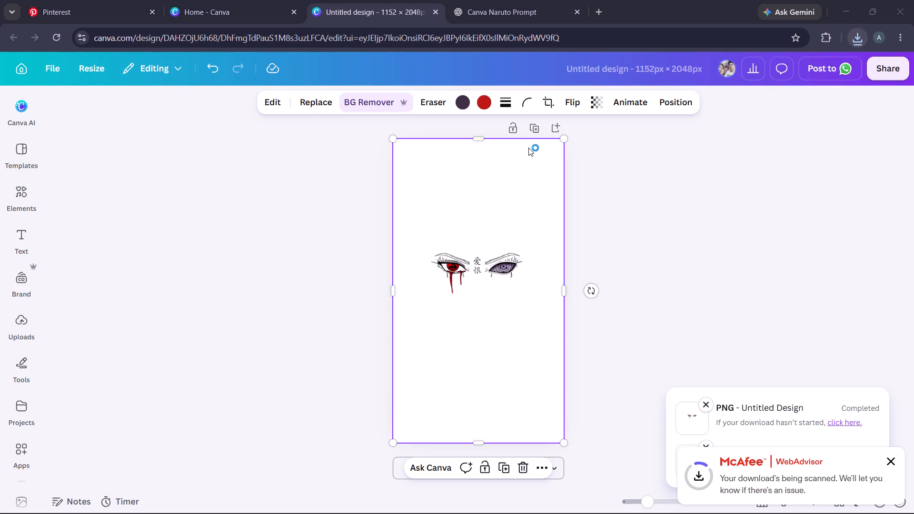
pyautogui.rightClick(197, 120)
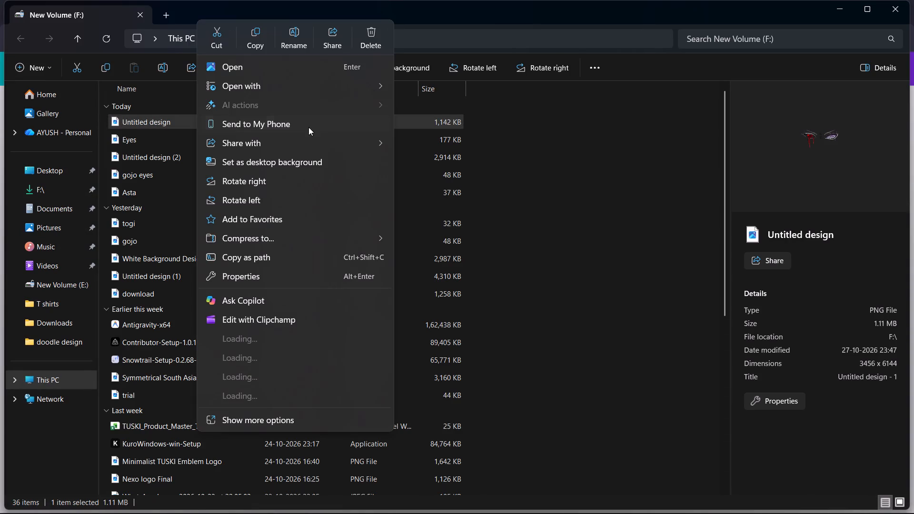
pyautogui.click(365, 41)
# Delete the old Eyes PNG from the doodle design folder under T shirts on drive E:.
pyautogui.click(76, 376)
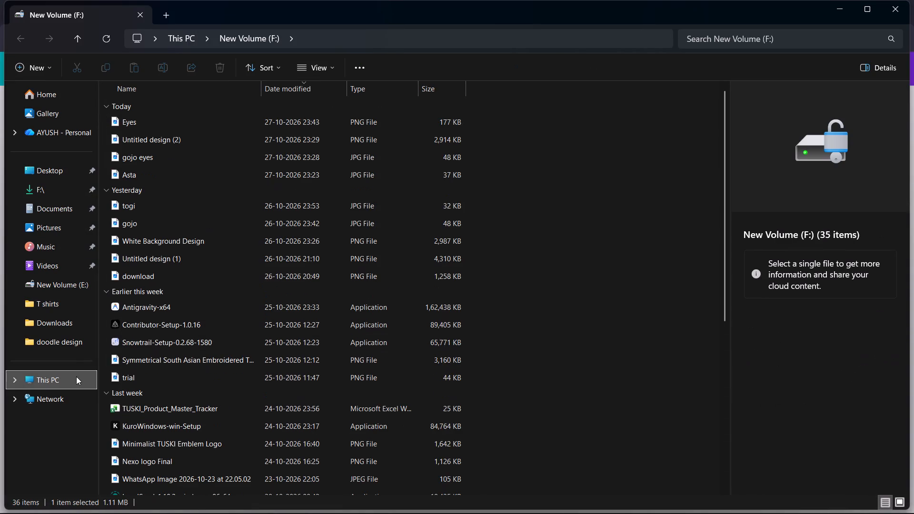
pyautogui.doubleClick(510, 126)
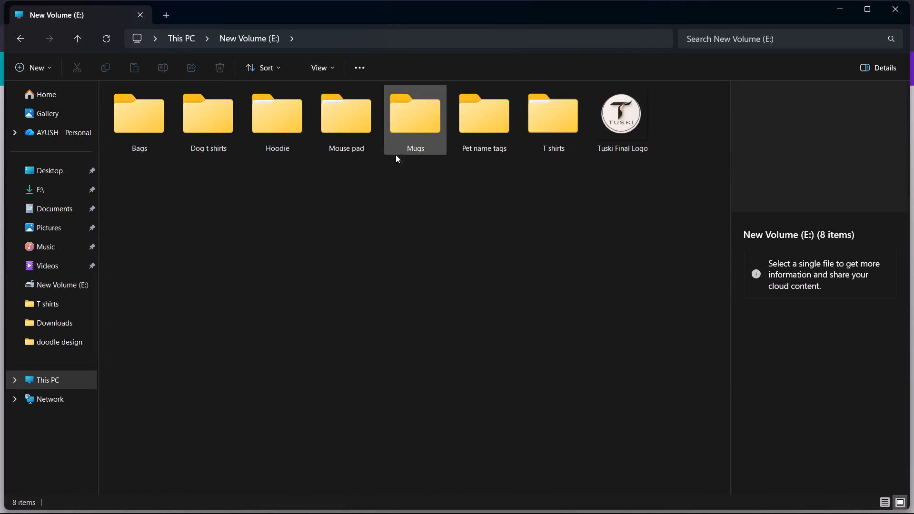
pyautogui.doubleClick(521, 131)
pyautogui.doubleClick(537, 125)
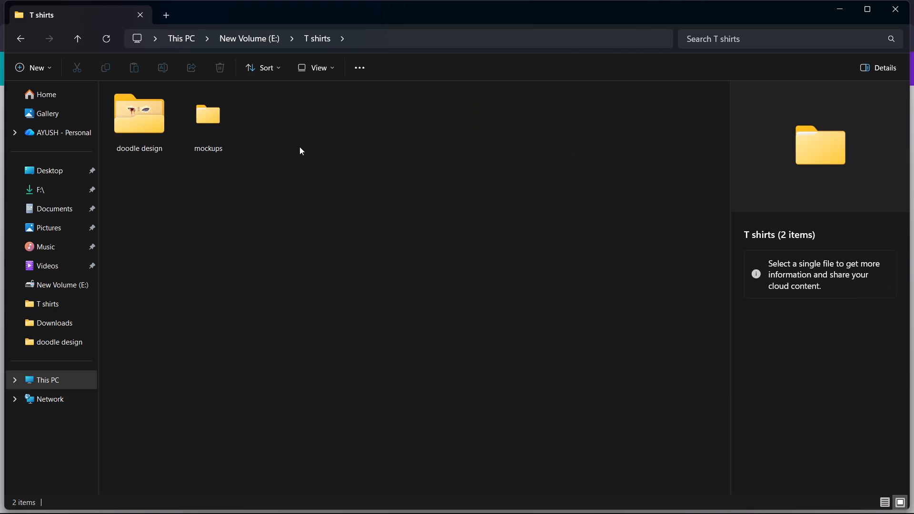
pyautogui.doubleClick(126, 129)
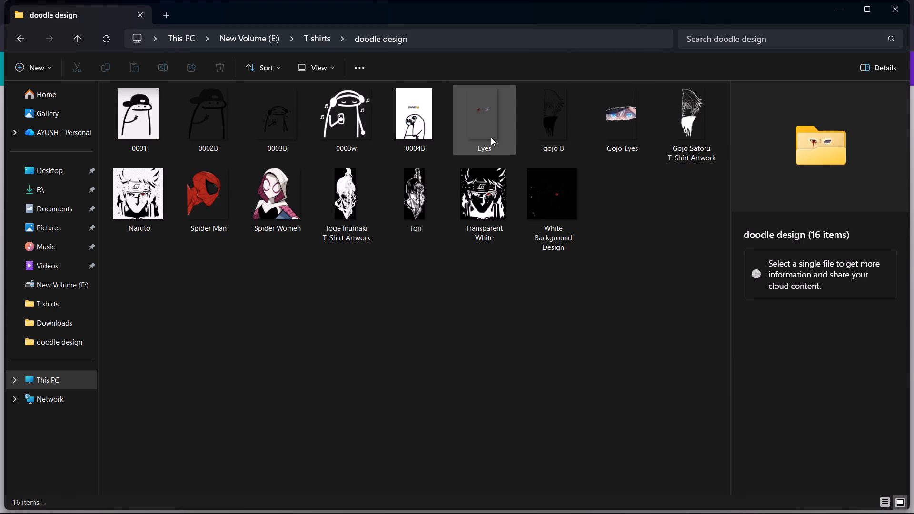
pyautogui.click(491, 136)
pyautogui.click(218, 69)
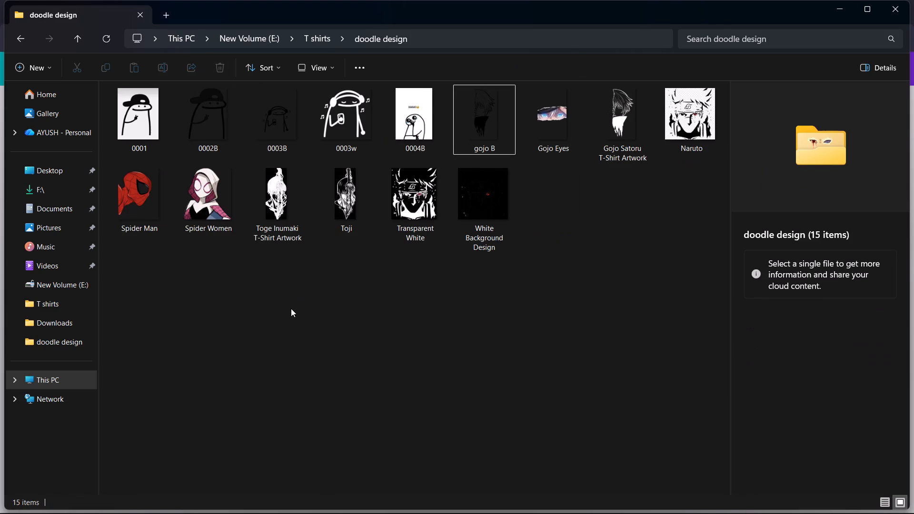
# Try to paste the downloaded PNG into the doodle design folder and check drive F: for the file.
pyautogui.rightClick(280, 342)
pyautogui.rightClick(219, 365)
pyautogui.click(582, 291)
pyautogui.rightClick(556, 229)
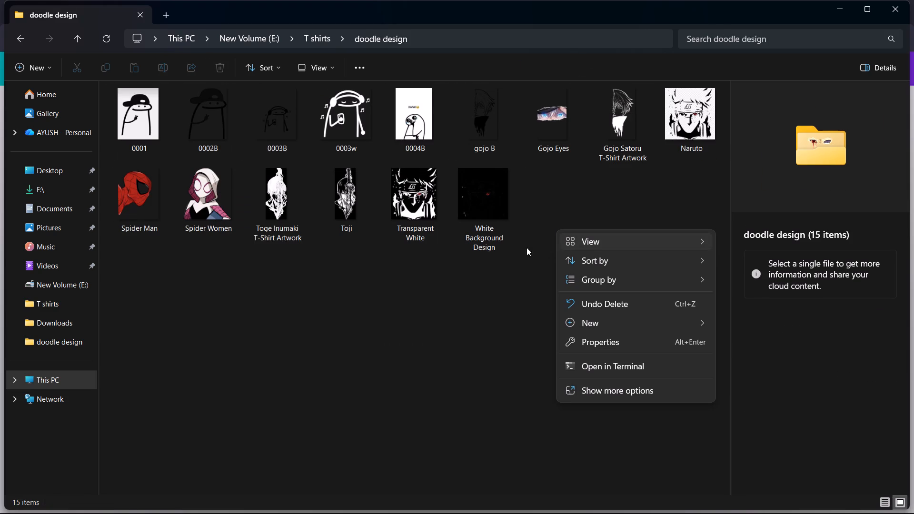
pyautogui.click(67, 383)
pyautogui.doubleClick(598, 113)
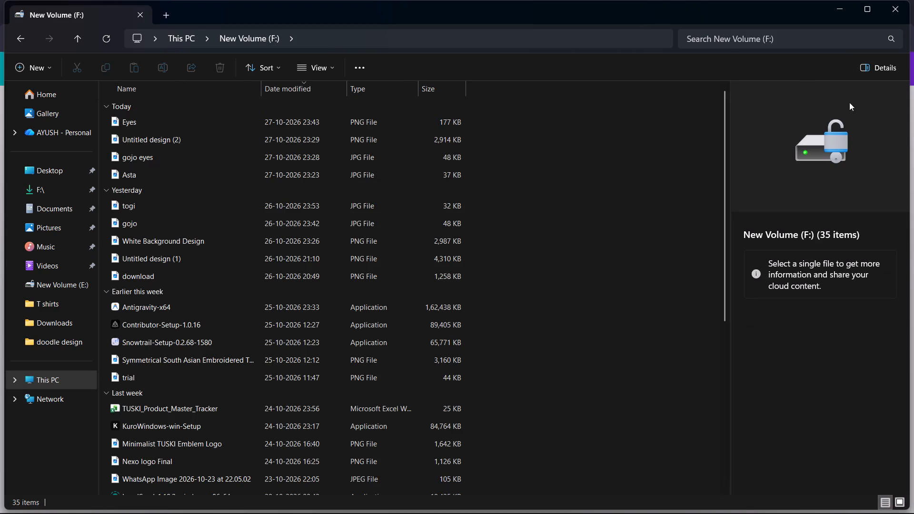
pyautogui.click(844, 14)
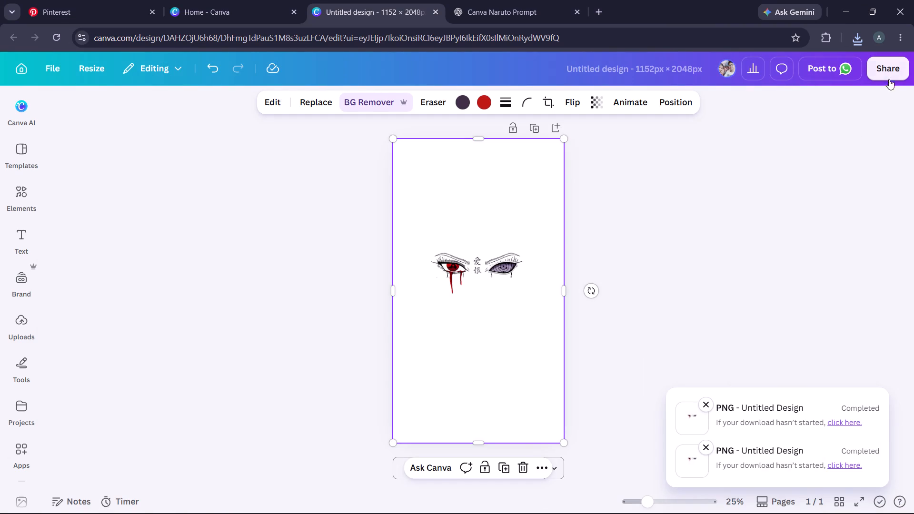
# Download the eyes design from Canva again as a 3,456 × 6,144 px PNG.
pyautogui.click(892, 67)
pyautogui.click(707, 336)
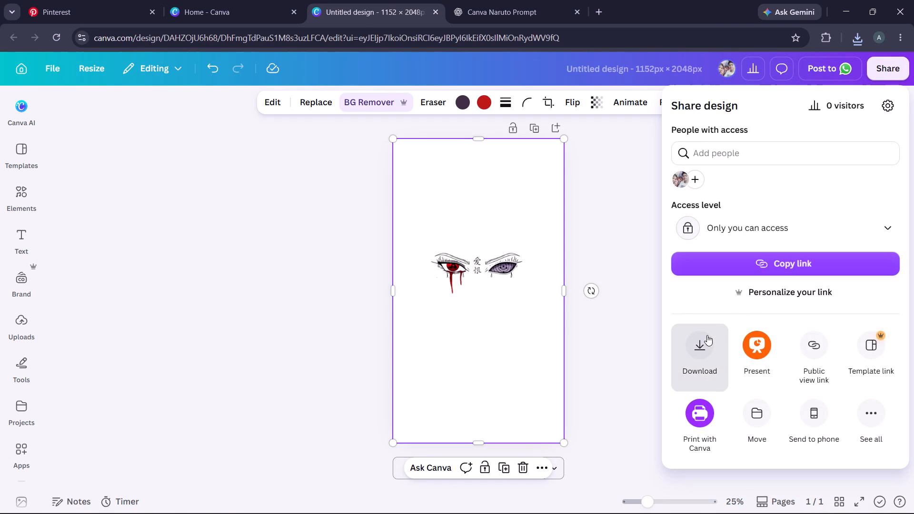
pyautogui.click(836, 376)
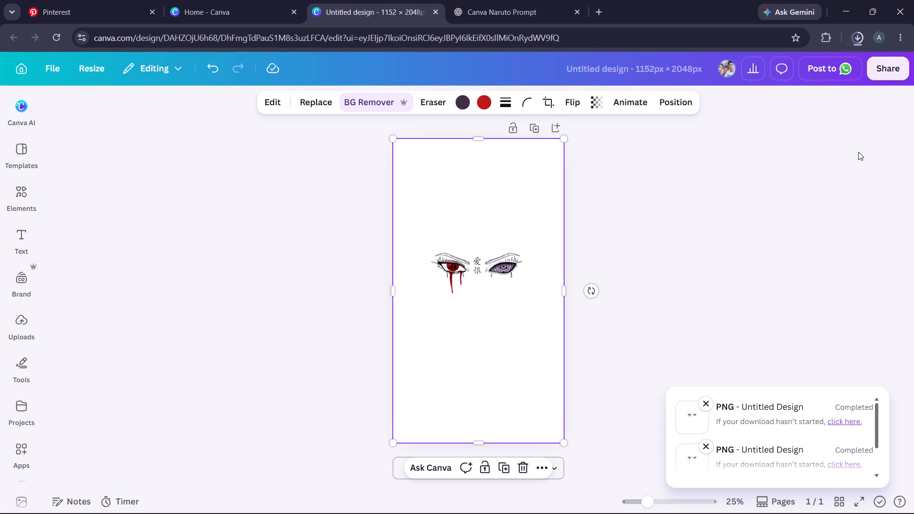
# Move the downloaded Untitled design PNG from drive F: to the doodle design folder under T shirts on drive E:.
pyautogui.click(824, 65)
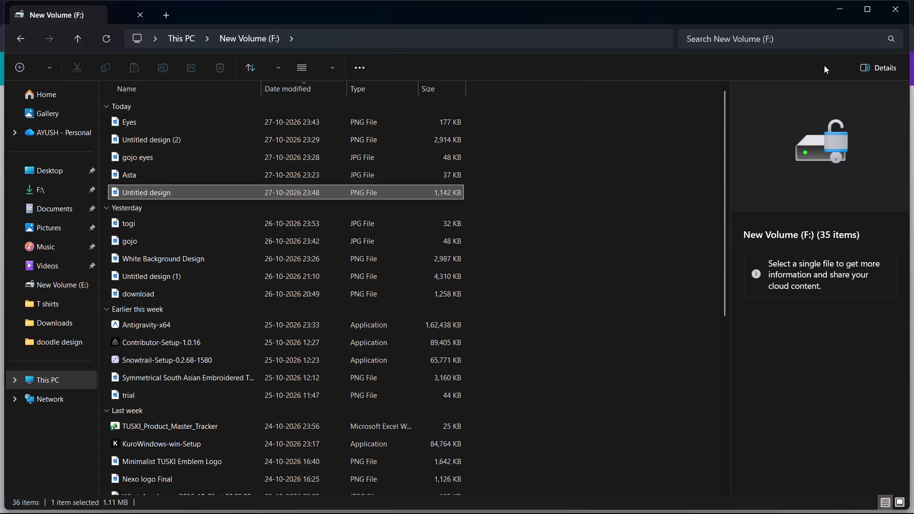
pyautogui.rightClick(136, 187)
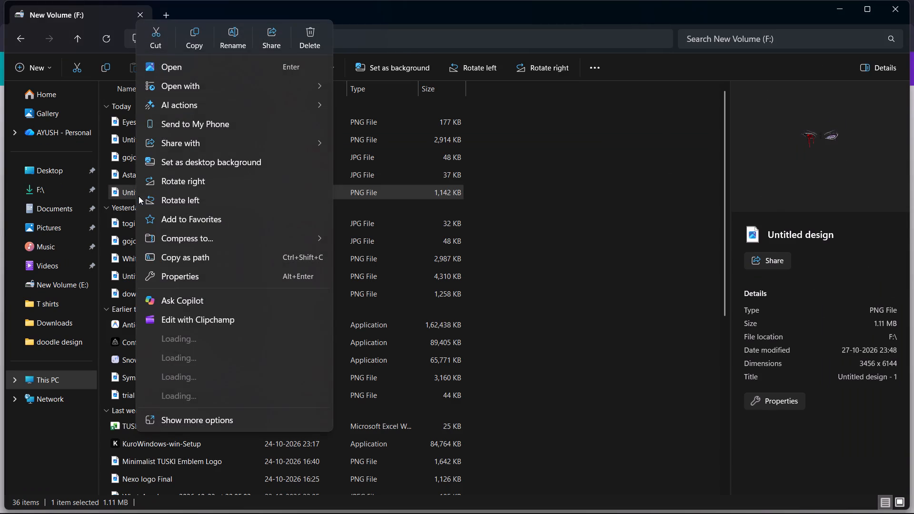
pyautogui.click(152, 40)
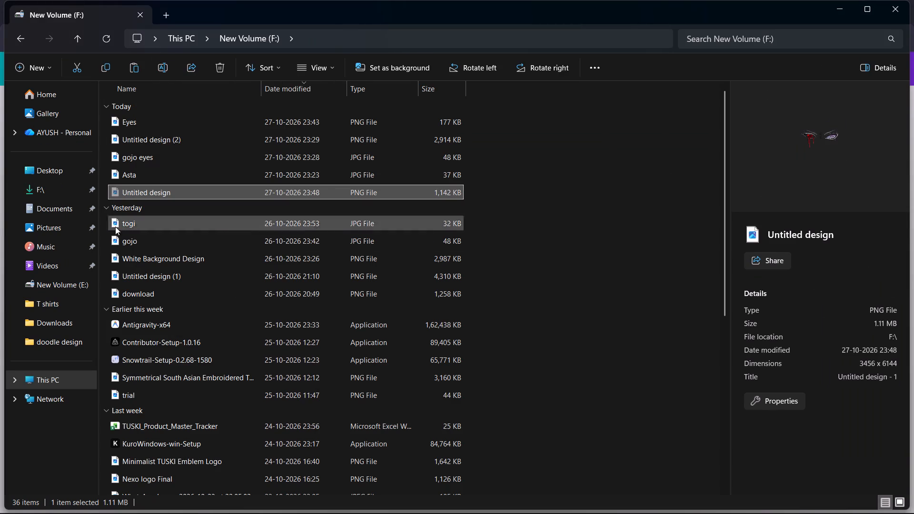
pyautogui.click(60, 371)
pyautogui.doubleClick(499, 123)
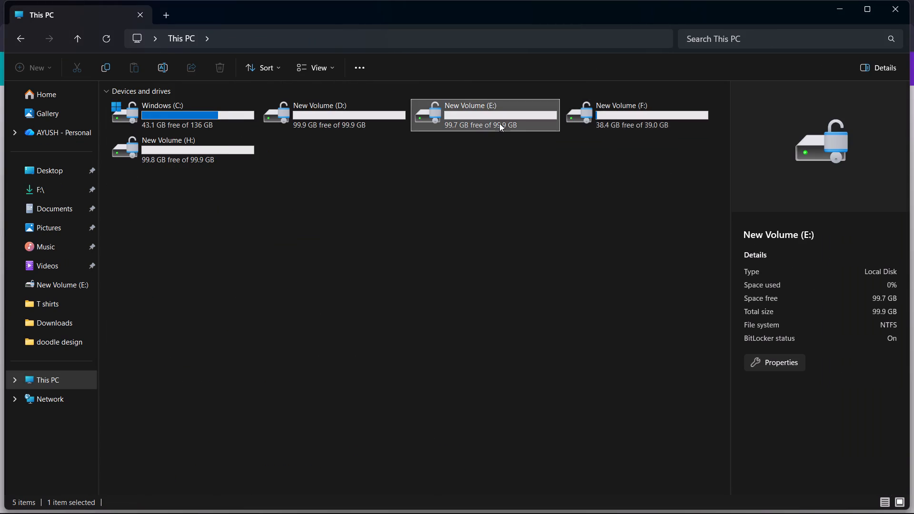
pyautogui.doubleClick(566, 109)
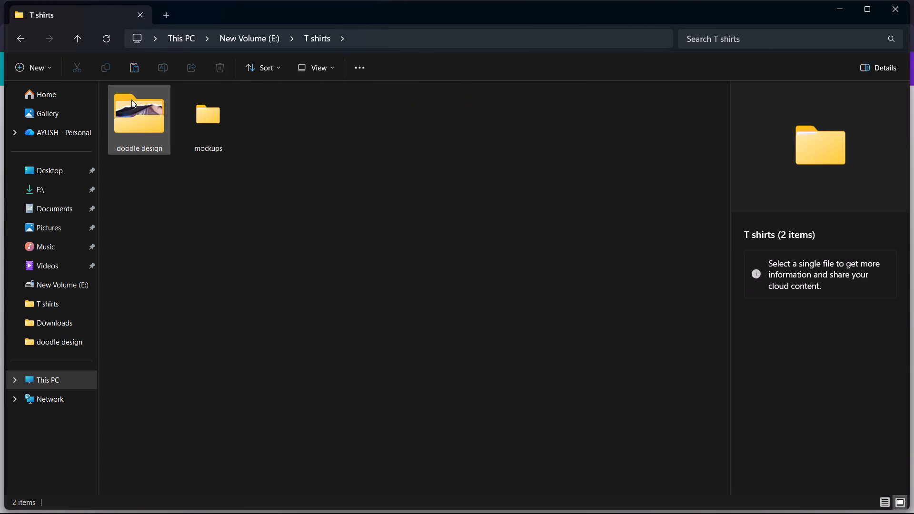
pyautogui.doubleClick(121, 110)
pyautogui.rightClick(412, 416)
pyautogui.click(439, 433)
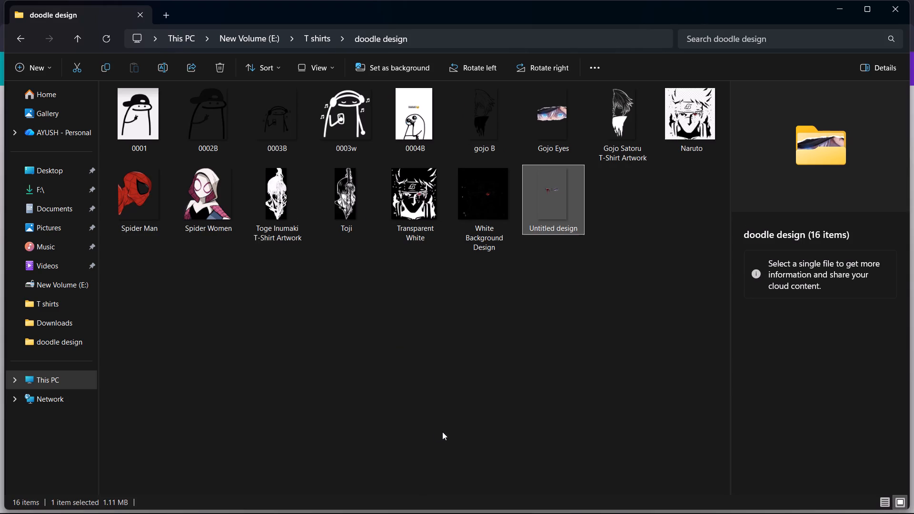
# Rename the Untitled design PNG in the doodle design folder as Eyes.
pyautogui.rightClick(545, 197)
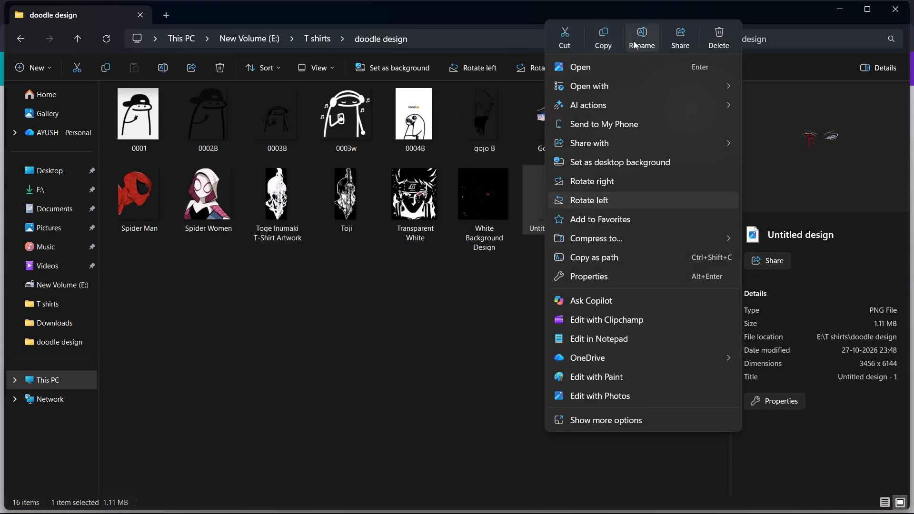
pyautogui.click(635, 41)
pyautogui.write('Eyes')
pyautogui.press('Return')
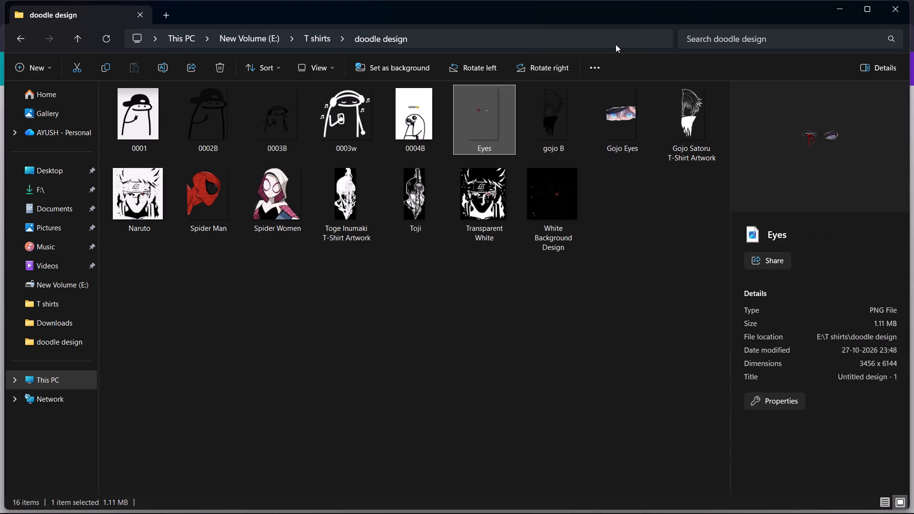
# Switch back to Printrove and remove the old Eyes design from the design library.
pyautogui.click(663, 507)
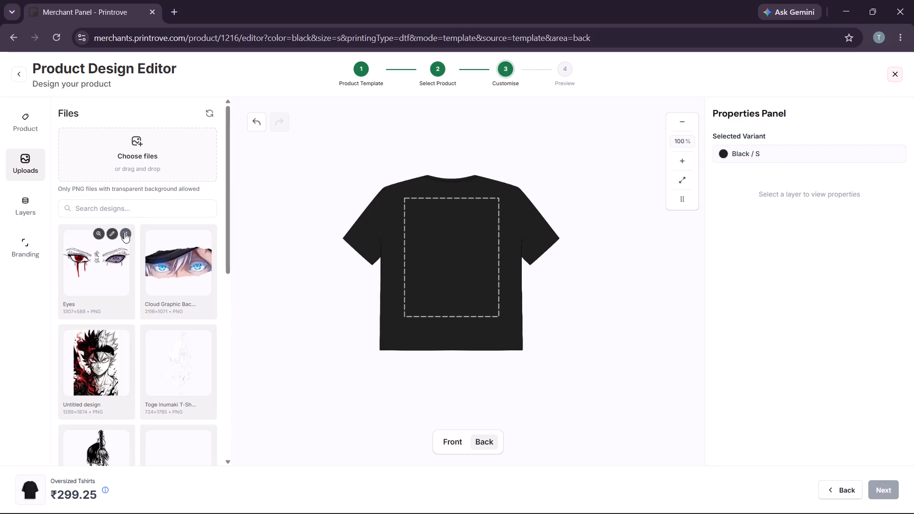
pyautogui.click(124, 232)
pyautogui.click(506, 309)
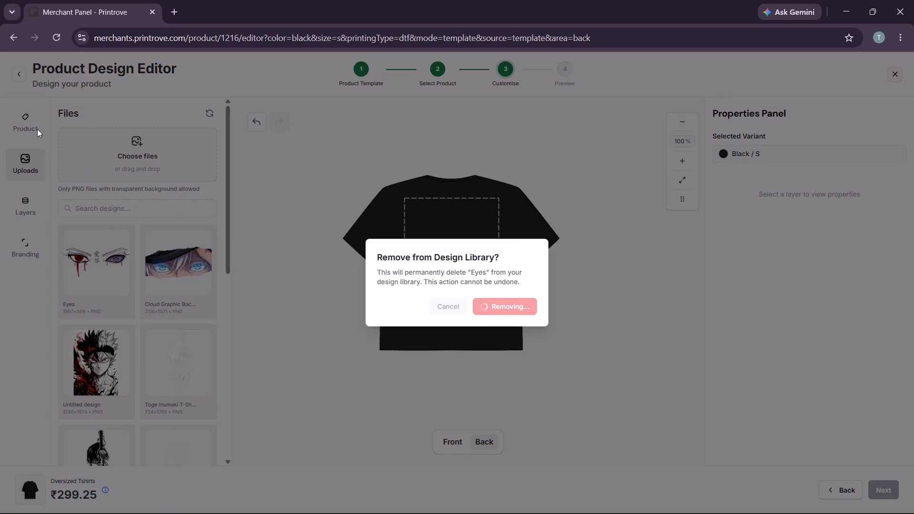
# Upload the Eyes PNG from the doodle design folder to the design library and add it to the shirt's back.
pyautogui.click(149, 150)
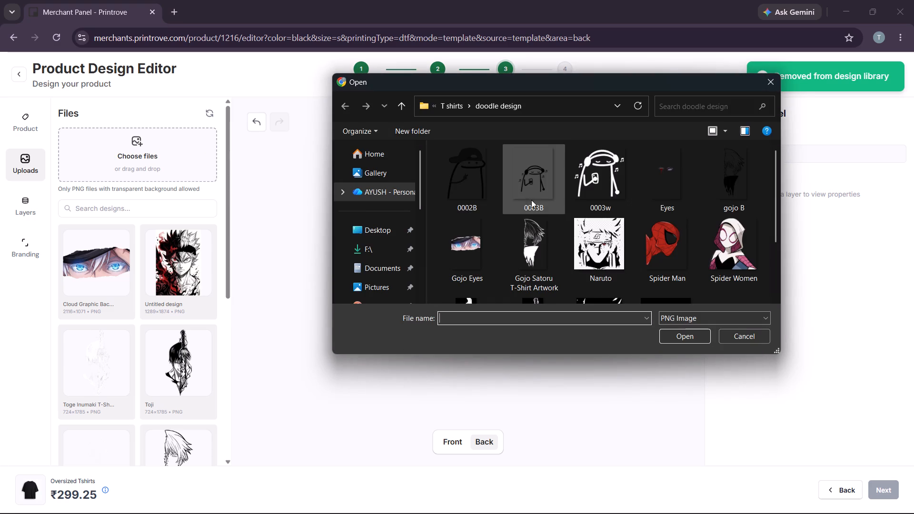
pyautogui.scroll(-1, 598, 231)
pyautogui.scroll(3, 610, 228)
pyautogui.click(679, 188)
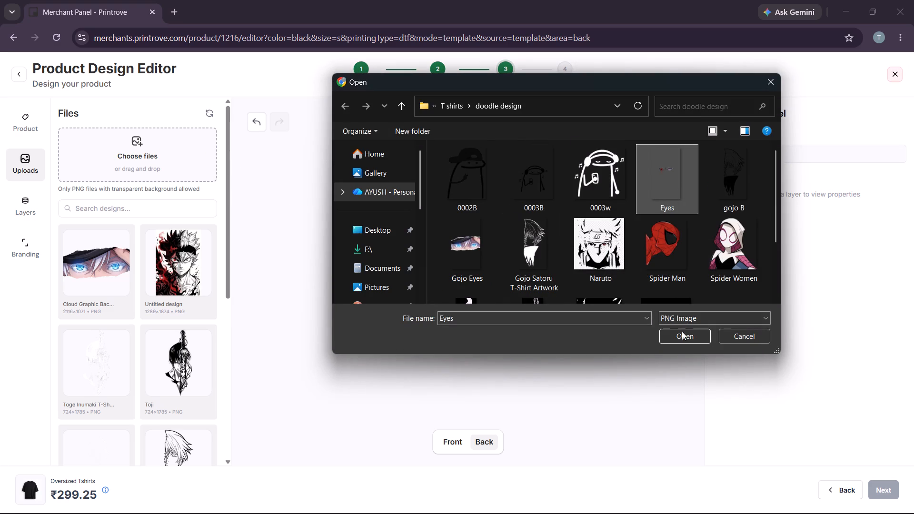
pyautogui.click(685, 340)
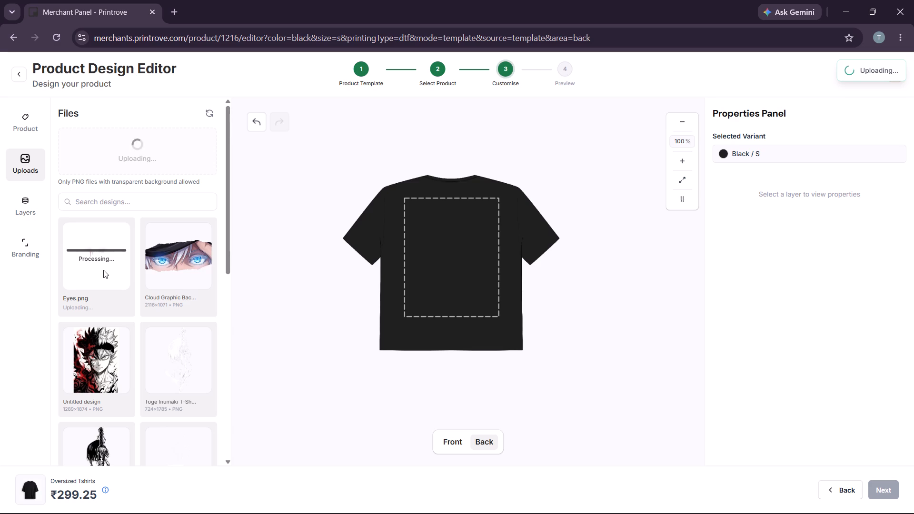
pyautogui.click(89, 277)
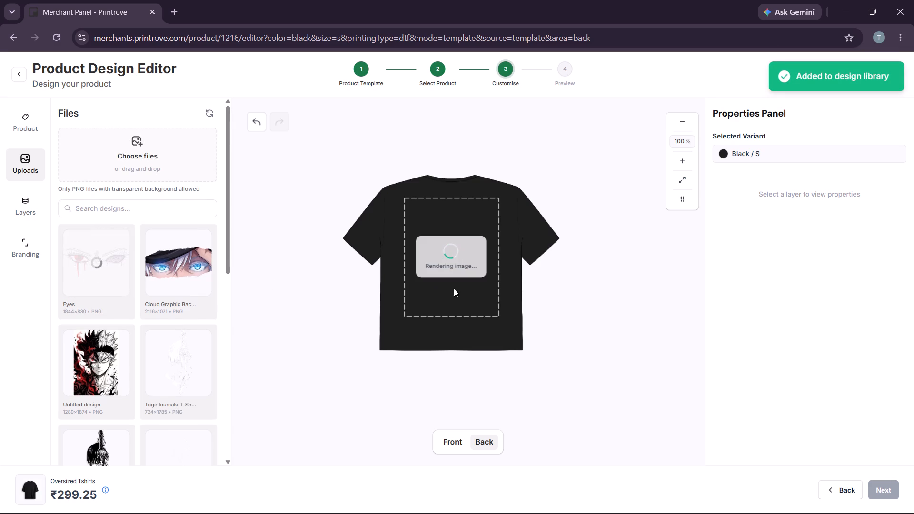
# Resize the eyes artwork to about 14.3 × 6.4 in and move it up, horizontally centred, to about 5.2 in from the top.
pyautogui.click(584, 307)
pyautogui.click(446, 238)
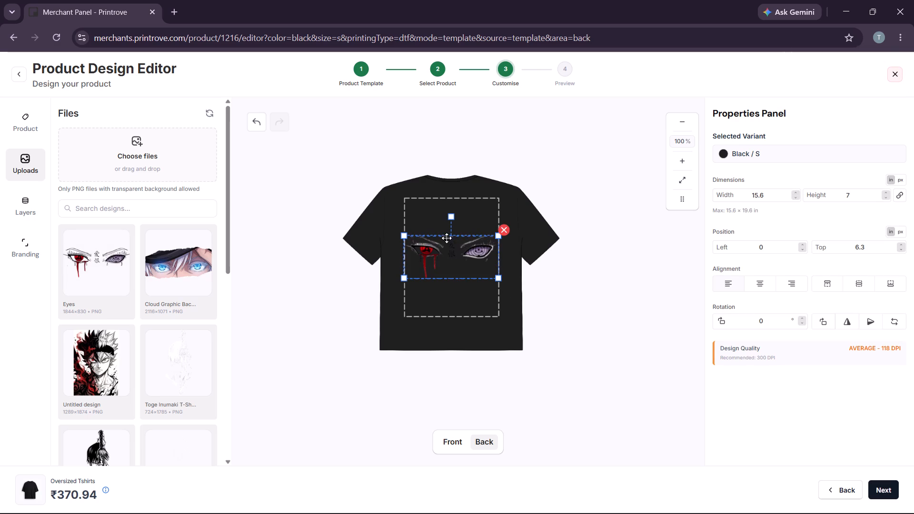
pyautogui.click(500, 277)
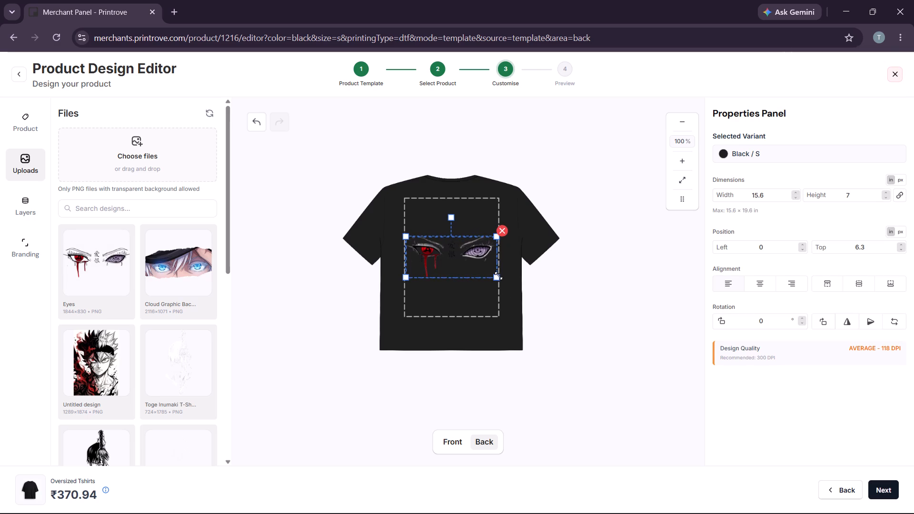
pyautogui.click(557, 268)
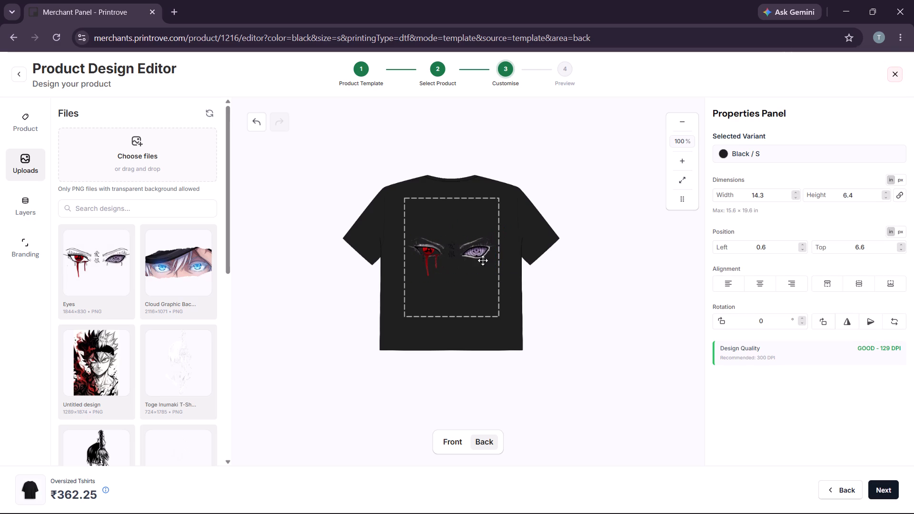
pyautogui.click(451, 251)
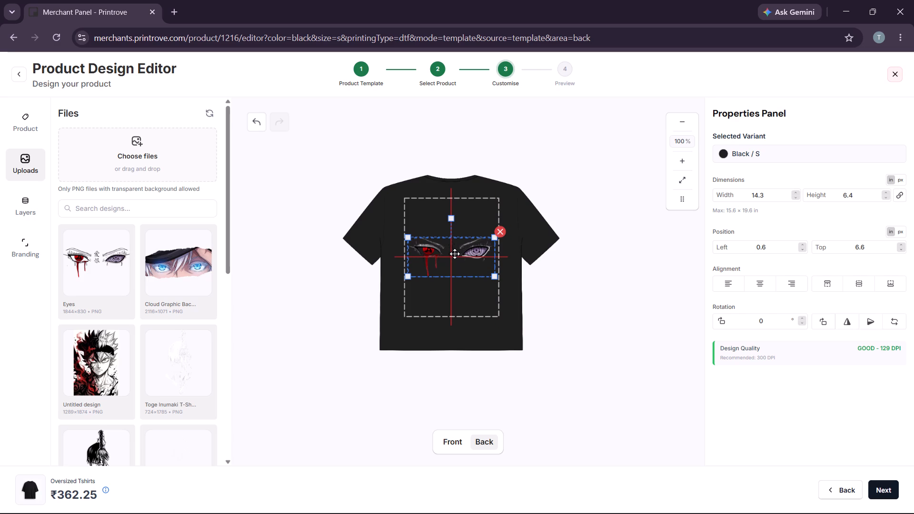
pyautogui.click(663, 290)
pyautogui.moveTo(451, 256); pyautogui.dragTo(457, 253)
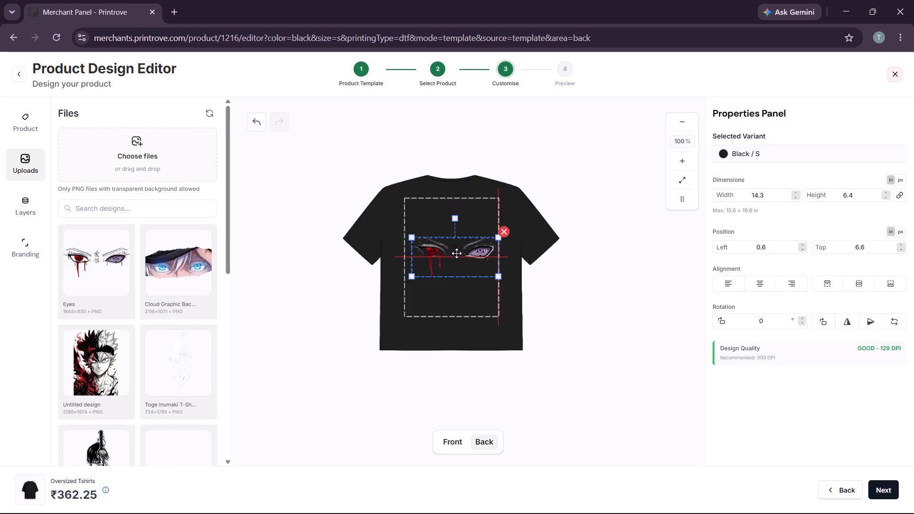
pyautogui.moveTo(457, 253); pyautogui.dragTo(455, 248)
pyautogui.click(609, 284)
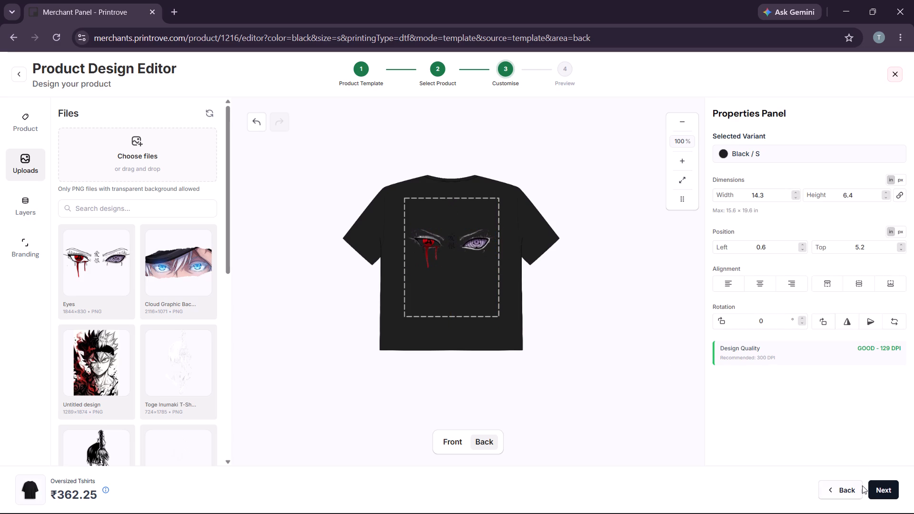
# Proceed to the preview stage and include the Flat 2 mockup in the selection.
pyautogui.click(881, 485)
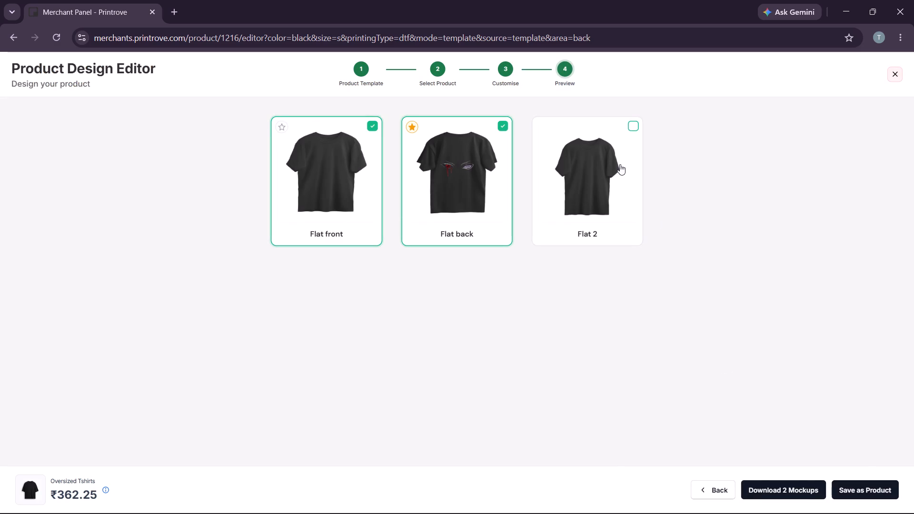
pyautogui.click(640, 127)
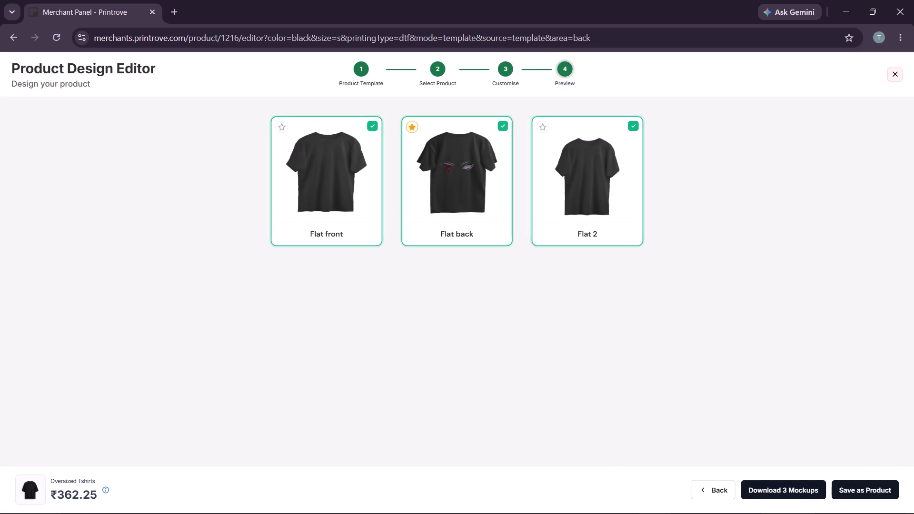
# Start saving the design as a product named Oversized T- shirt Anime edition Eyes.
pyautogui.click(863, 485)
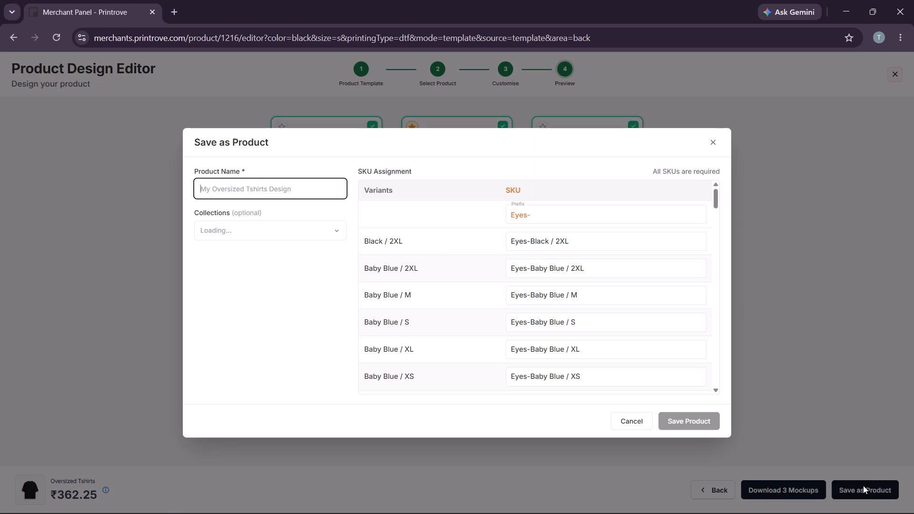
pyautogui.click(251, 196)
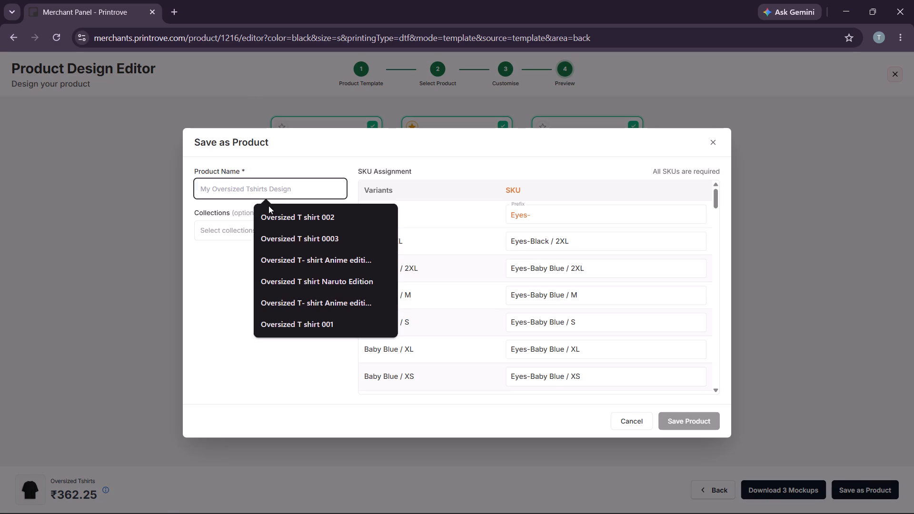
pyautogui.click(313, 262)
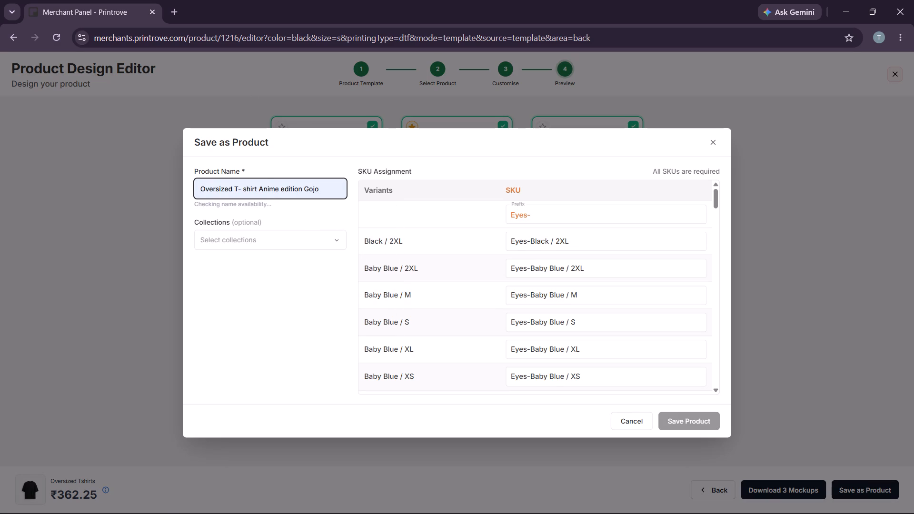
pyautogui.doubleClick(315, 190)
pyautogui.write('Ey')
pyautogui.write('es')
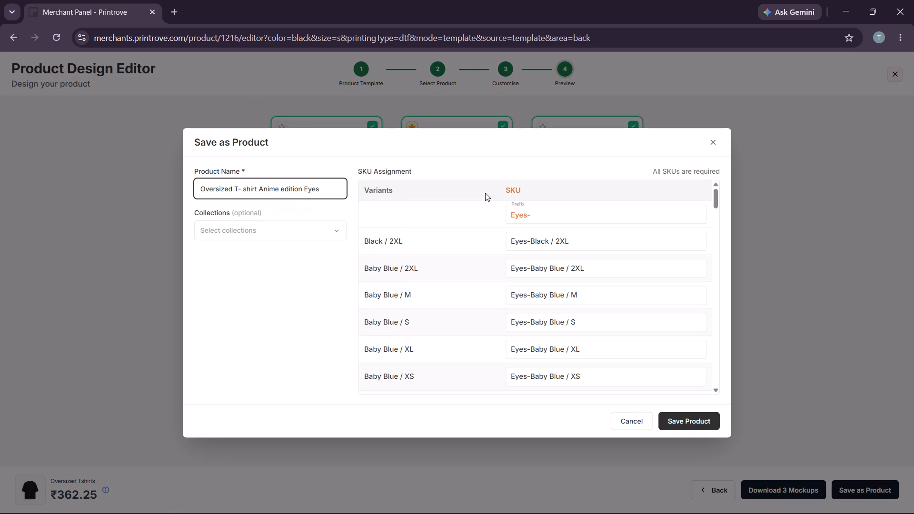
pyautogui.press('space')
# Replace the SKU prefix with Anime edition Eyes, copied from the product name, and save the product.
pyautogui.moveTo(260, 188); pyautogui.dragTo(322, 193)
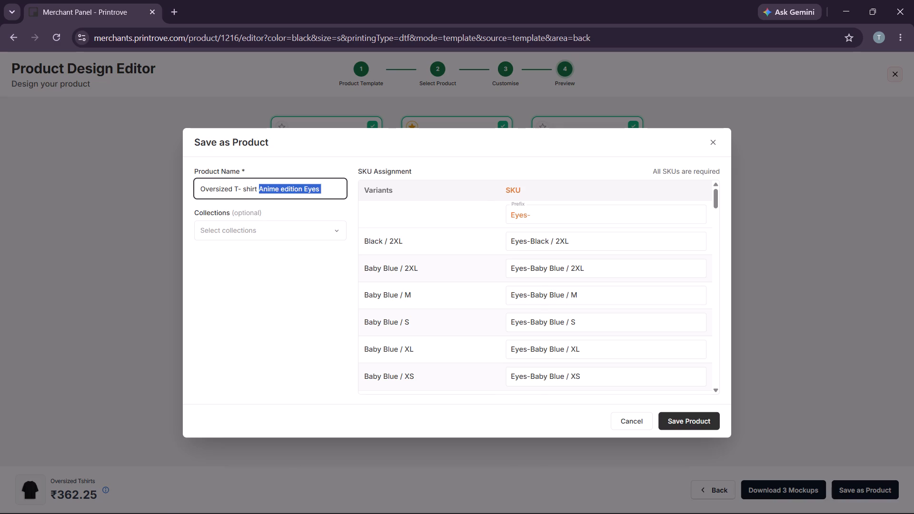
pyautogui.rightClick(322, 193)
pyautogui.click(389, 267)
pyautogui.tripleClick(552, 215)
pyautogui.rightClick(540, 213)
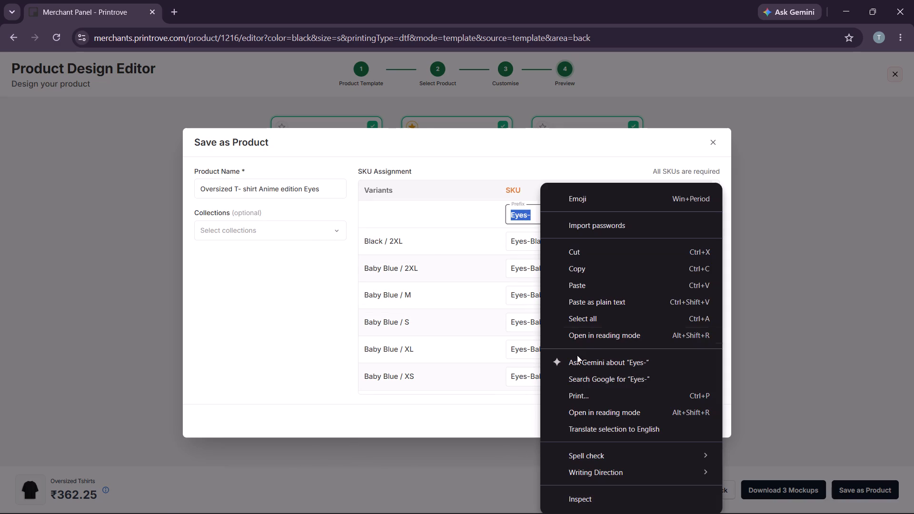
pyautogui.click(588, 282)
pyautogui.click(689, 417)
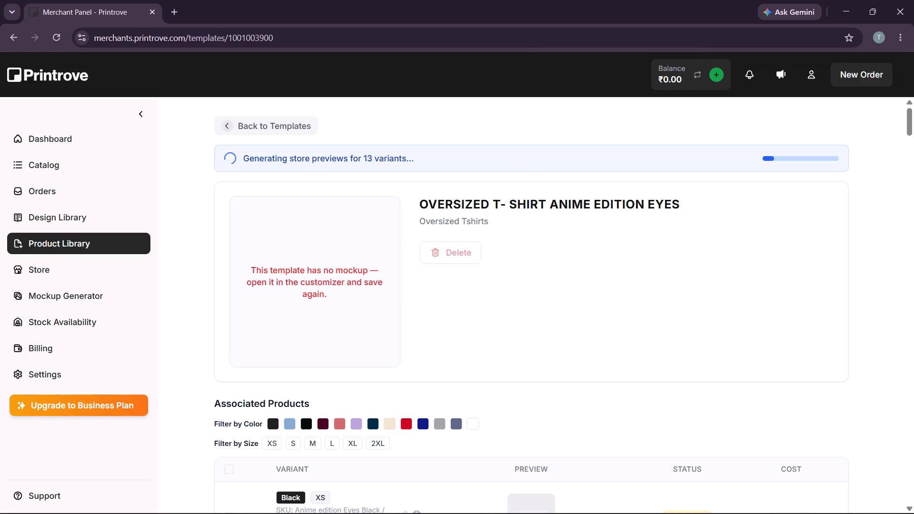
# Open the anime edition Gojo Eyes T-shirt from the product library and examine its mockups, variants and costs.
pyautogui.click(46, 238)
pyautogui.scroll(-4, 423, 376)
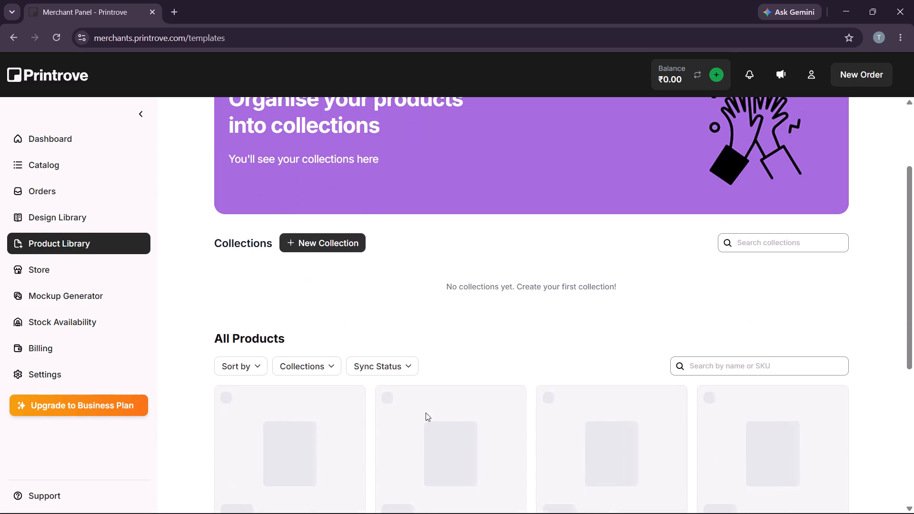
pyautogui.scroll(-1, 426, 413)
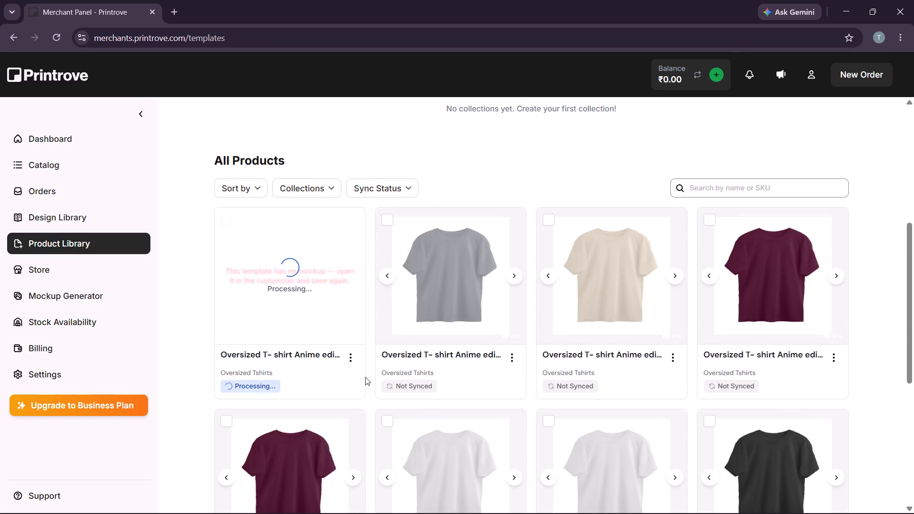
pyautogui.click(439, 298)
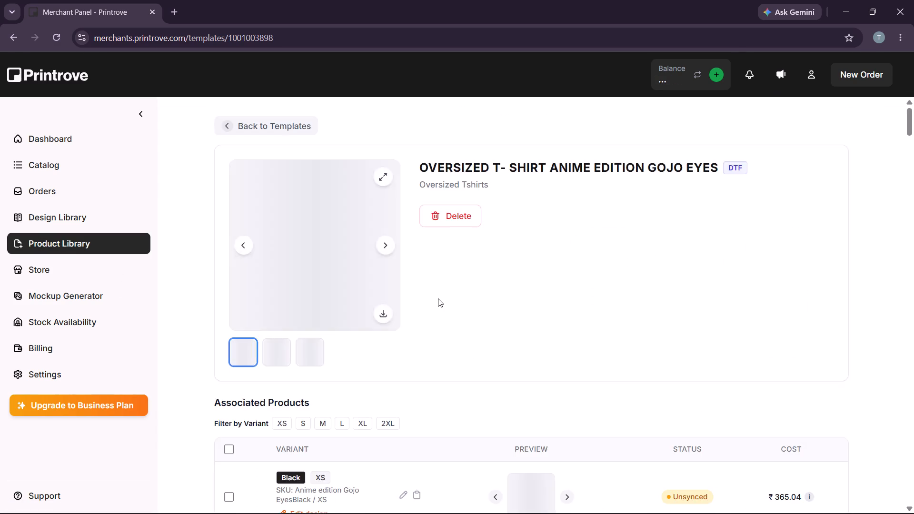
pyautogui.scroll(-6, 438, 299)
pyautogui.scroll(2, 437, 297)
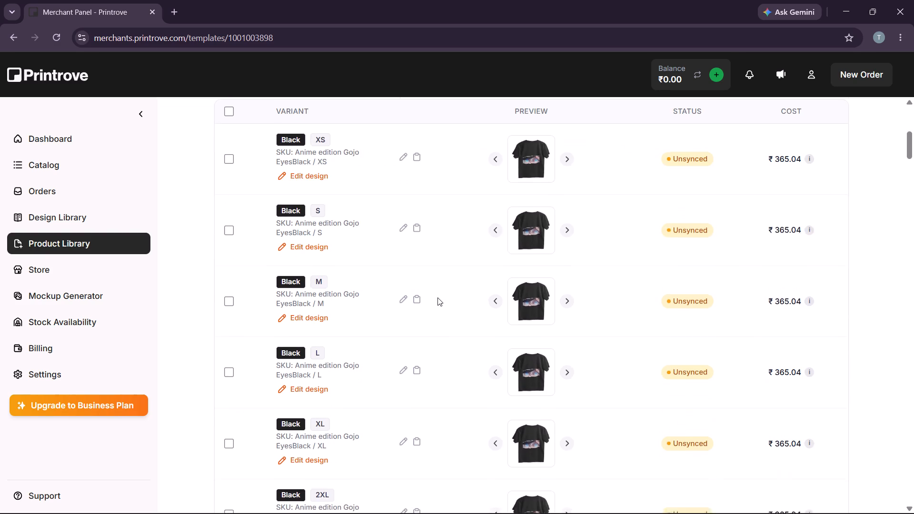
pyautogui.scroll(4, 437, 297)
pyautogui.scroll(-2, 746, 439)
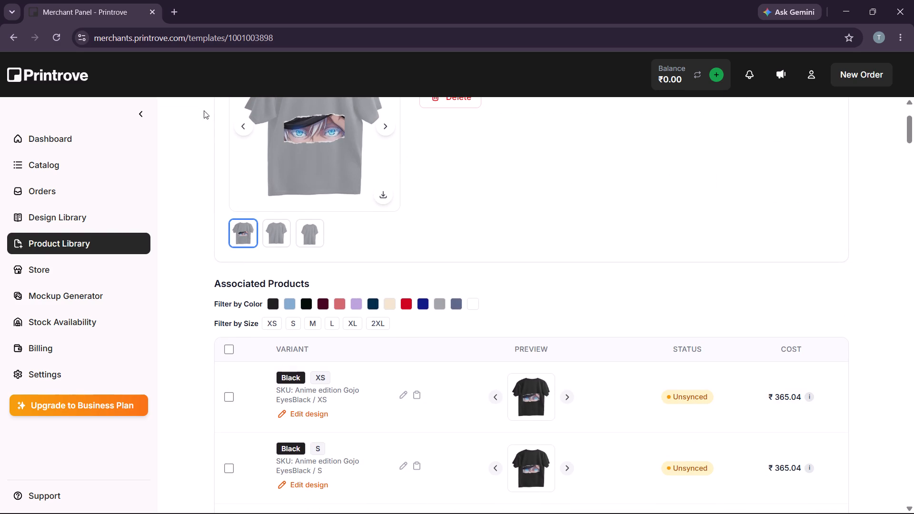
pyautogui.scroll(4, 257, 240)
# Go back to the product library and examine the anime edition Toji T-shirt's variants and costs.
pyautogui.click(228, 125)
pyautogui.scroll(-1, 572, 415)
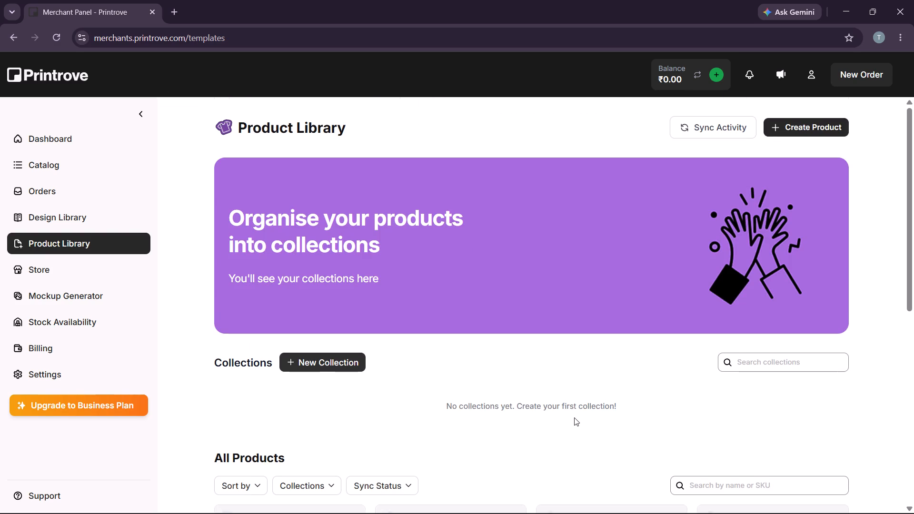
pyautogui.scroll(-3, 574, 417)
pyautogui.click(614, 366)
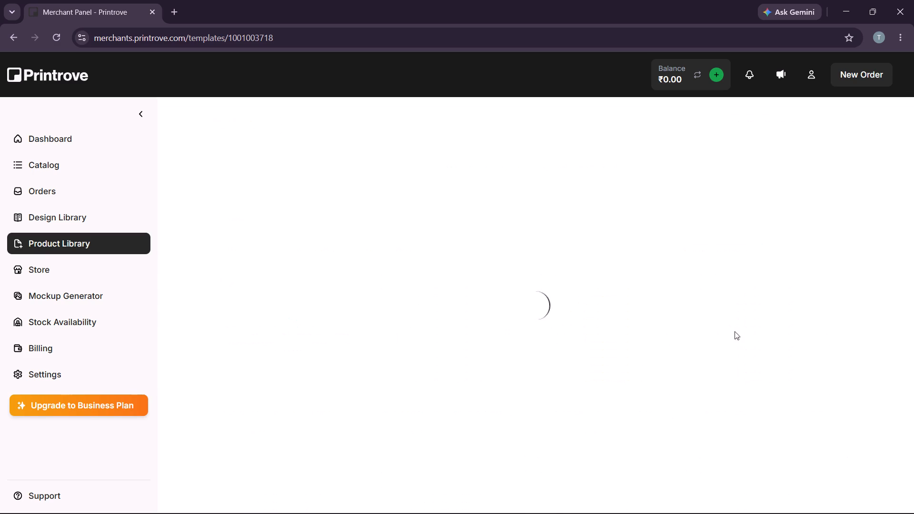
pyautogui.scroll(-2, 752, 458)
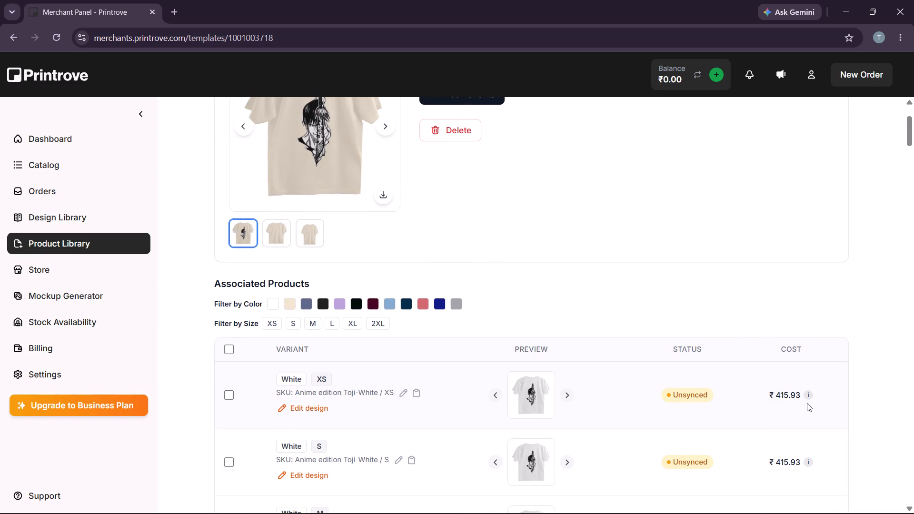
pyautogui.scroll(3, 315, 282)
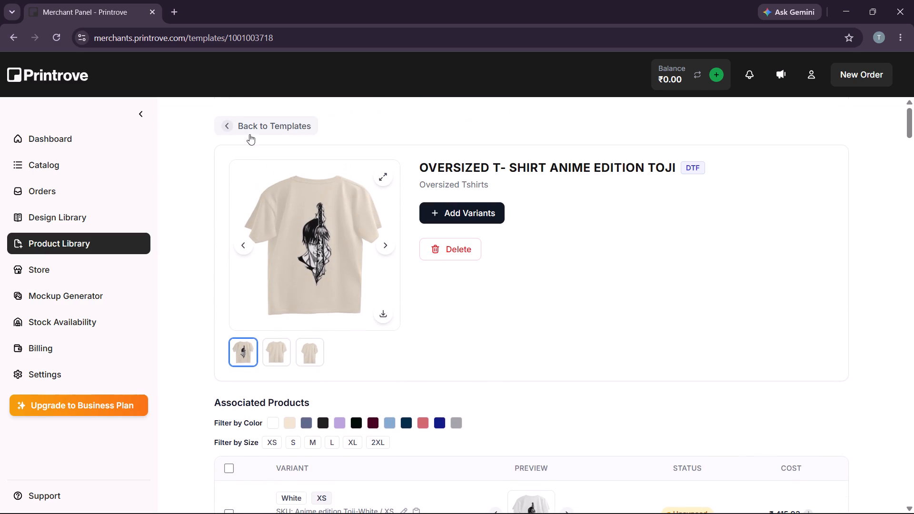
# Go back to the product library and examine the anime edition Gojo T-shirt's variants and cost breakdown.
pyautogui.click(230, 128)
pyautogui.scroll(-2, 779, 414)
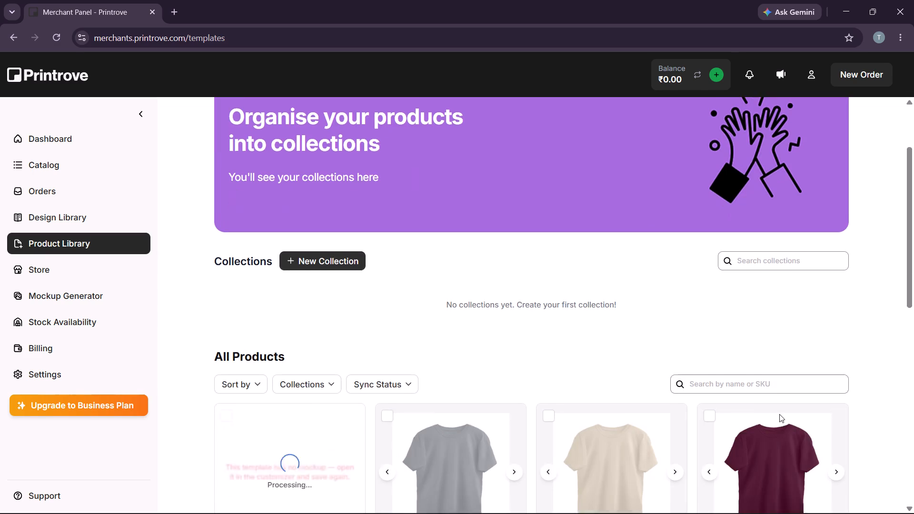
pyautogui.scroll(-2, 779, 414)
pyautogui.click(803, 377)
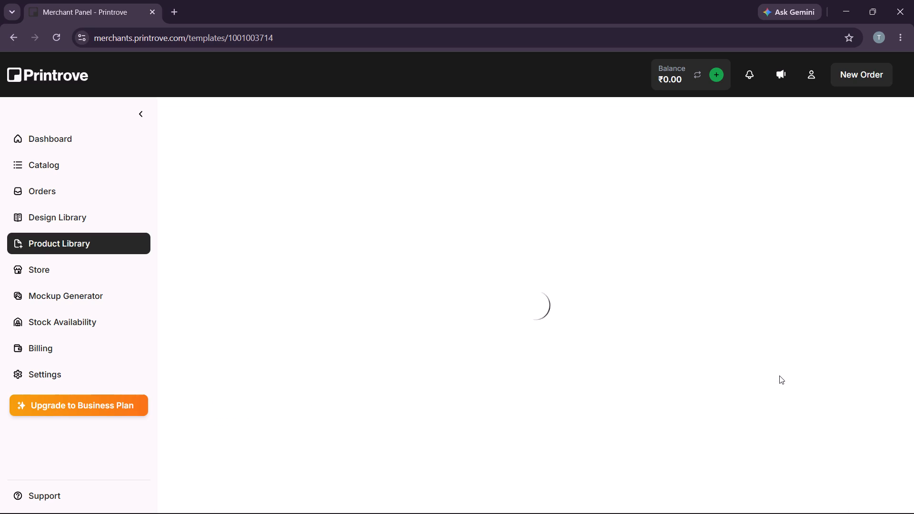
pyautogui.scroll(-2, 779, 376)
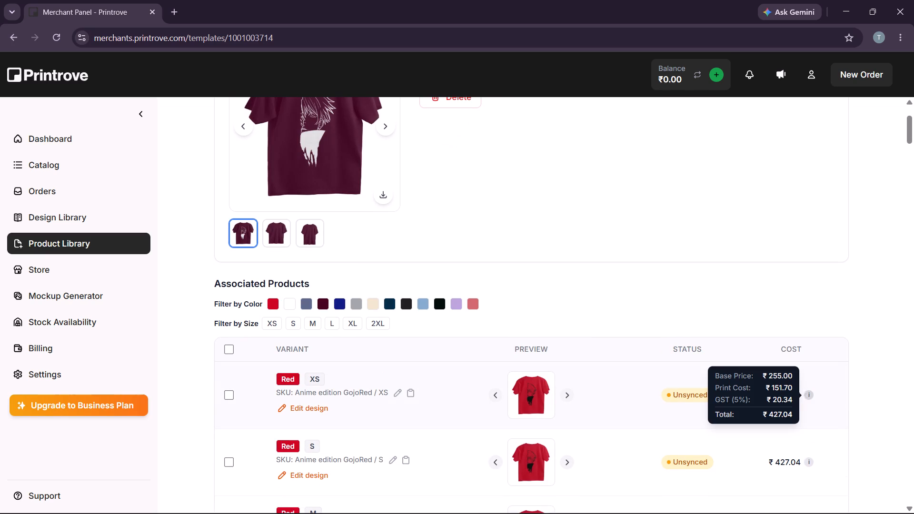
pyautogui.scroll(3, 396, 267)
# Go back to the product library and examine the Naruto Edition T-shirt's variants and cost breakdown.
pyautogui.click(231, 121)
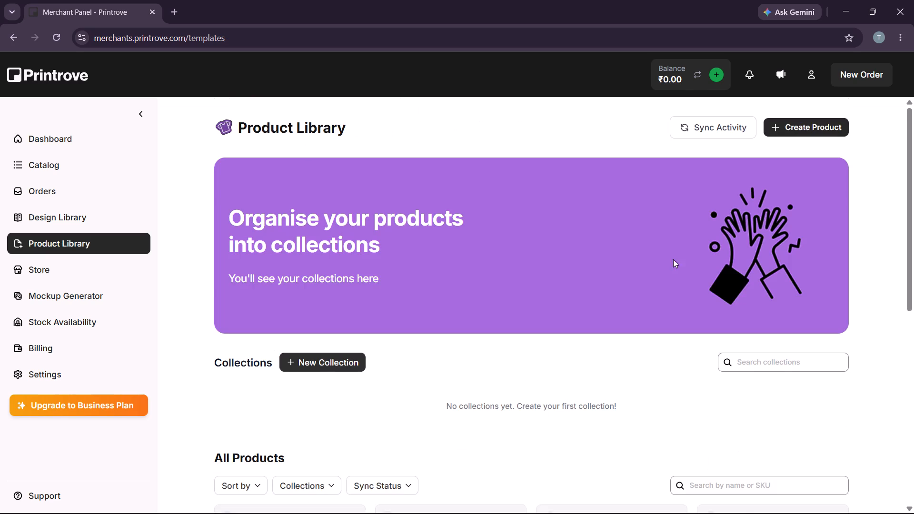
pyautogui.scroll(-6, 710, 285)
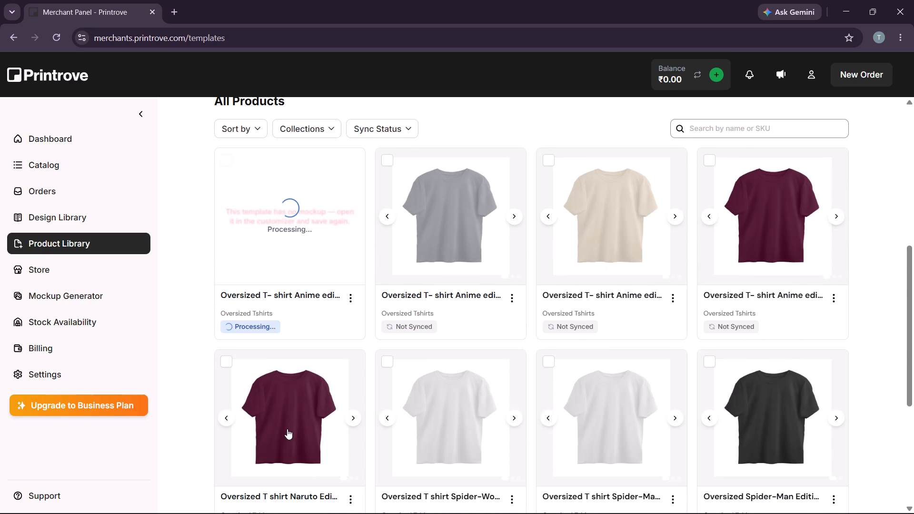
pyautogui.scroll(-2, 287, 429)
pyautogui.click(287, 338)
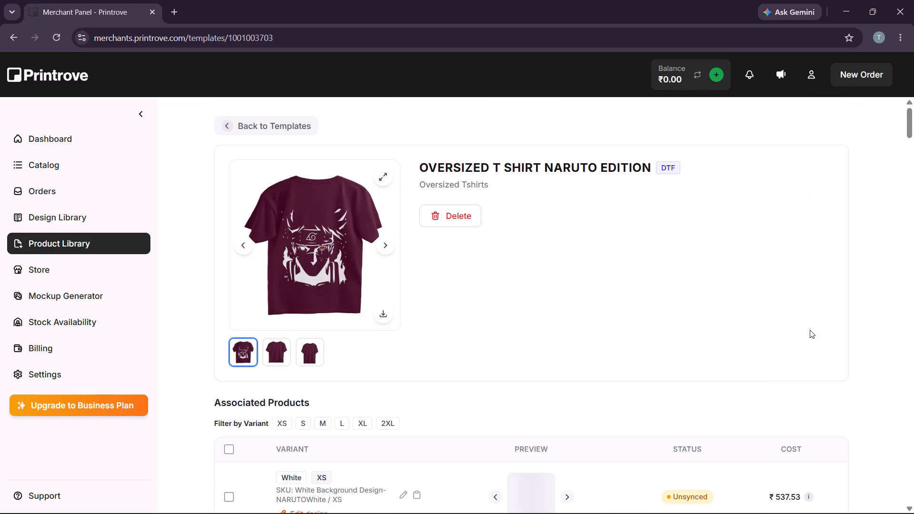
pyautogui.scroll(-2, 796, 332)
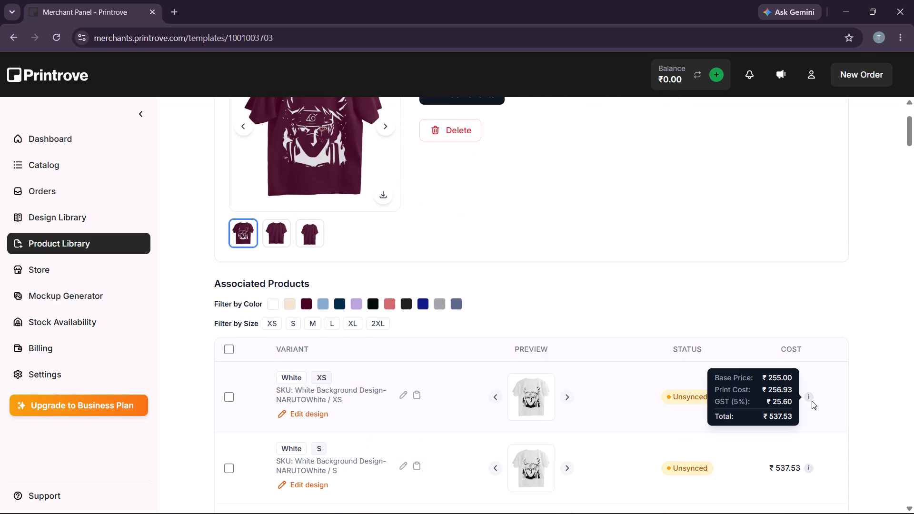
pyautogui.scroll(3, 226, 160)
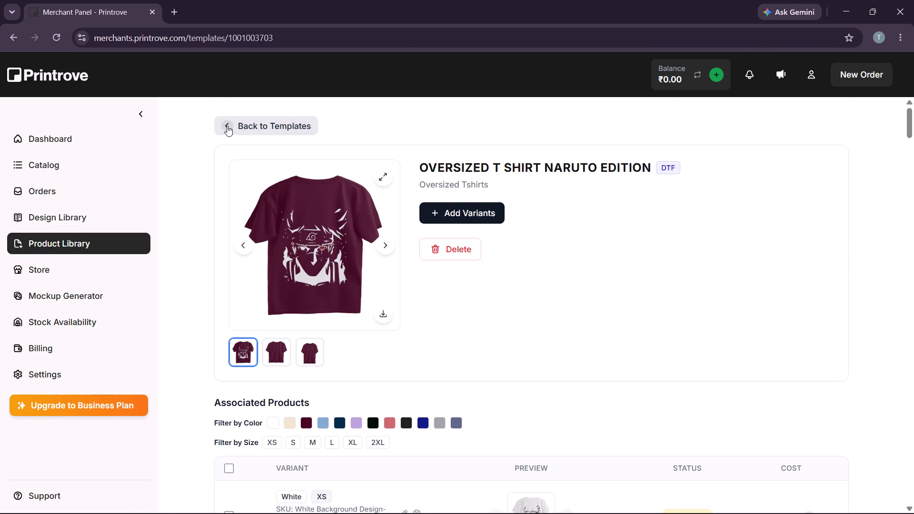
# Go back to the product library and examine the Spider-Women Edition For Her T-shirt's variants and costs.
pyautogui.click(227, 126)
pyautogui.scroll(-6, 529, 253)
pyautogui.scroll(-2, 503, 290)
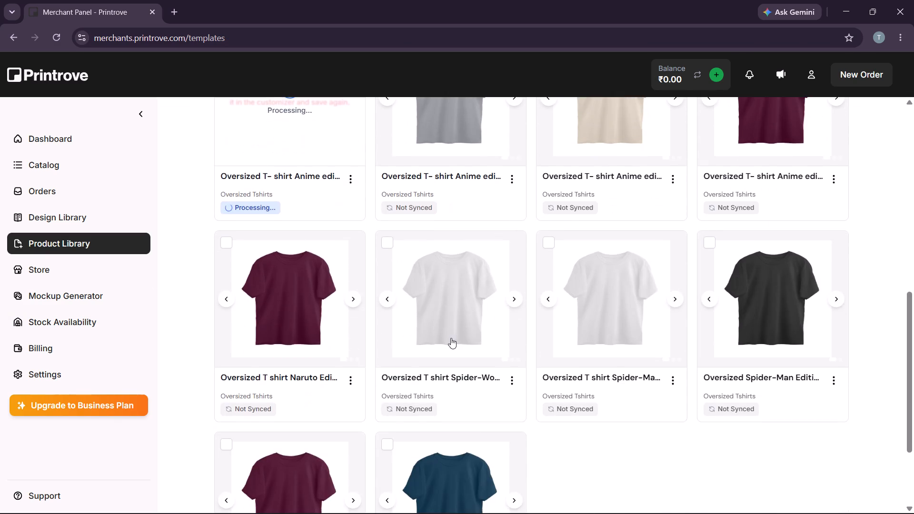
pyautogui.click(450, 338)
pyautogui.scroll(-5, 854, 326)
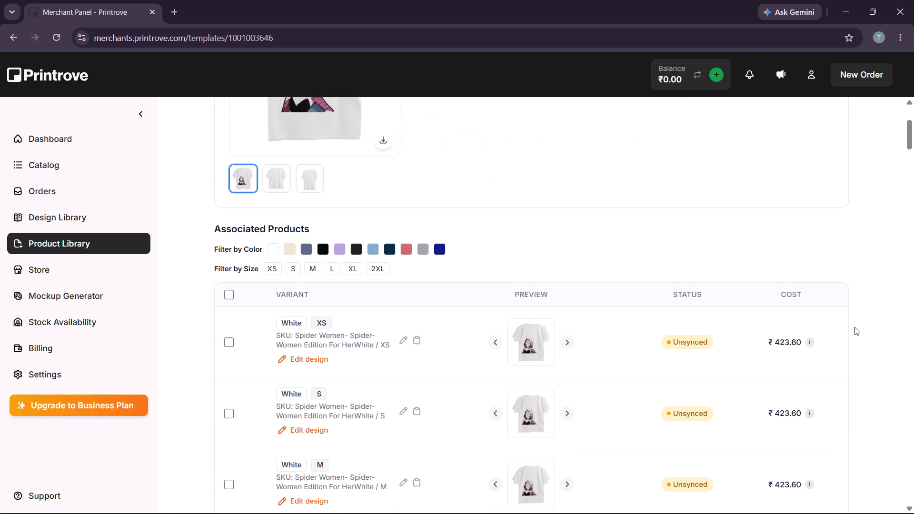
pyautogui.scroll(4, 360, 298)
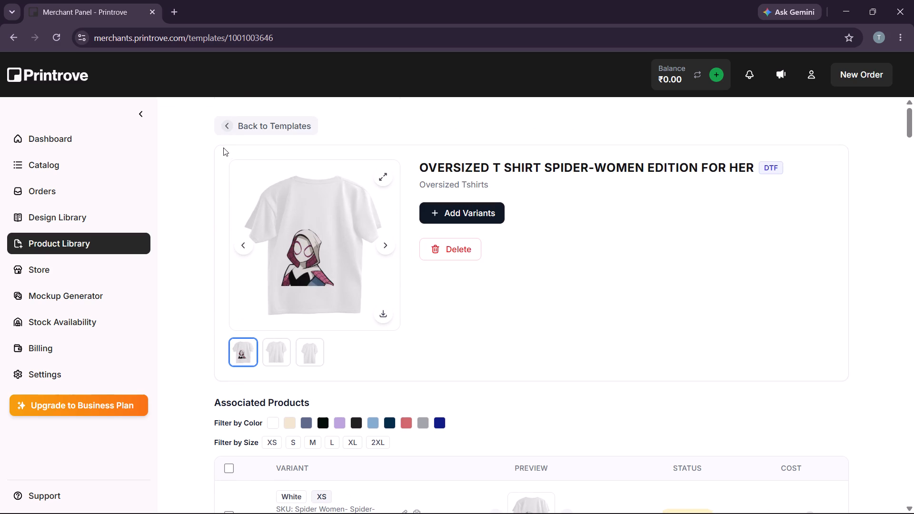
# Return to the product library, reopen the Spider-Women Edition For Her T-shirt and examine the White XS variant's cost breakdown.
pyautogui.click(230, 131)
pyautogui.scroll(-5, 658, 381)
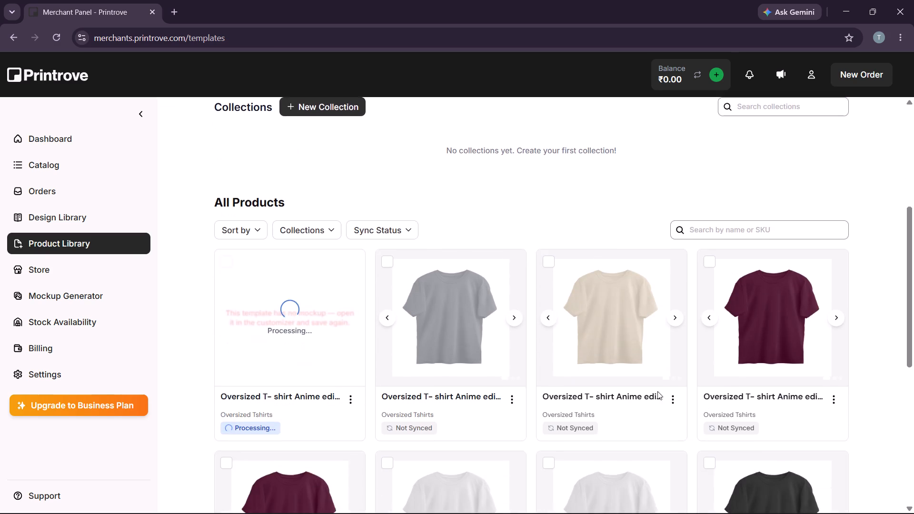
pyautogui.scroll(-1, 657, 391)
pyautogui.click(459, 436)
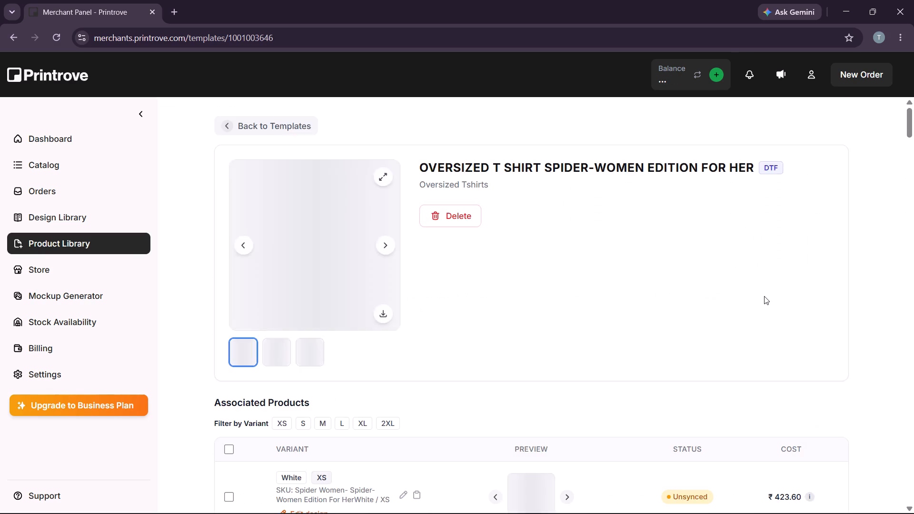
pyautogui.scroll(-2, 764, 299)
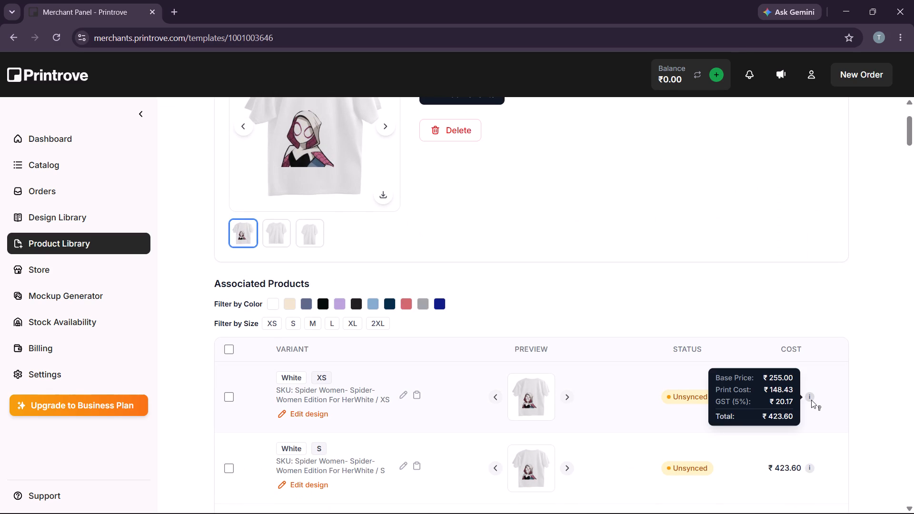
pyautogui.scroll(4, 430, 377)
# Go back to the product library and examine the Spider-Man Edition For Him T-shirt's variants and cost breakdown.
pyautogui.click(228, 126)
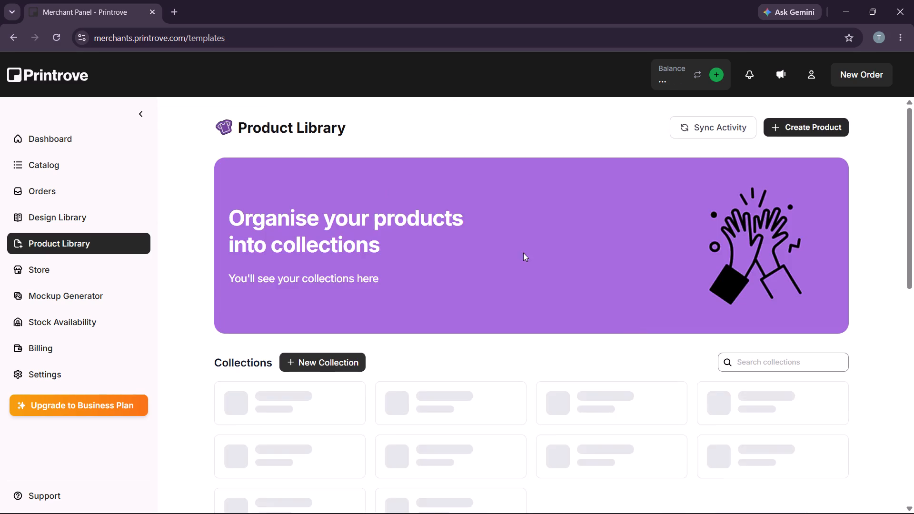
pyautogui.scroll(-6, 708, 434)
pyautogui.click(603, 422)
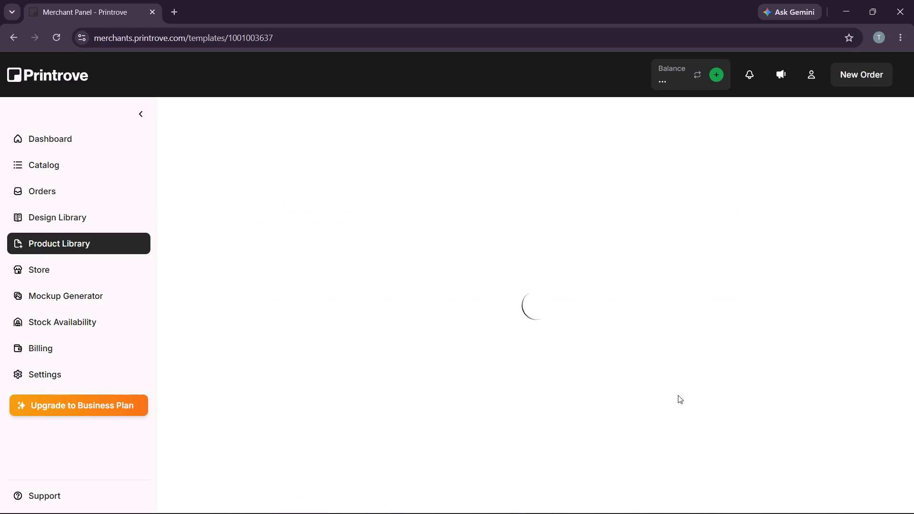
pyautogui.scroll(-9, 711, 386)
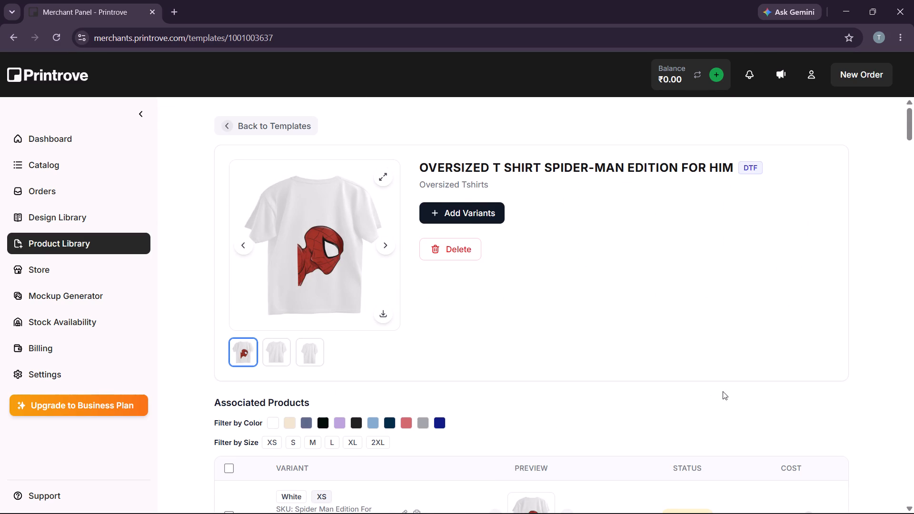
pyautogui.scroll(-4, 913, 361)
pyautogui.scroll(4, 156, 199)
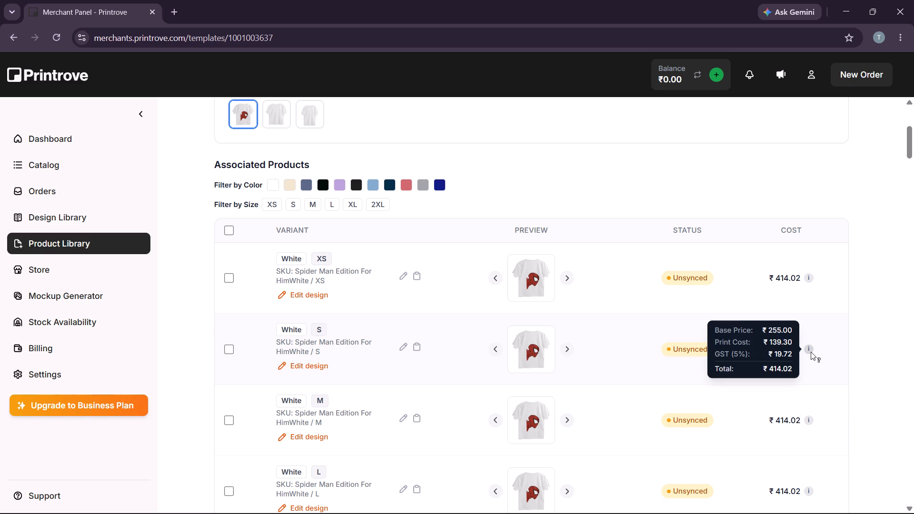
pyautogui.scroll(4, 313, 343)
pyautogui.scroll(3, 411, 324)
# Go back to the product library, look through all saved products and examine the Oversized T shirt 002.
pyautogui.click(234, 127)
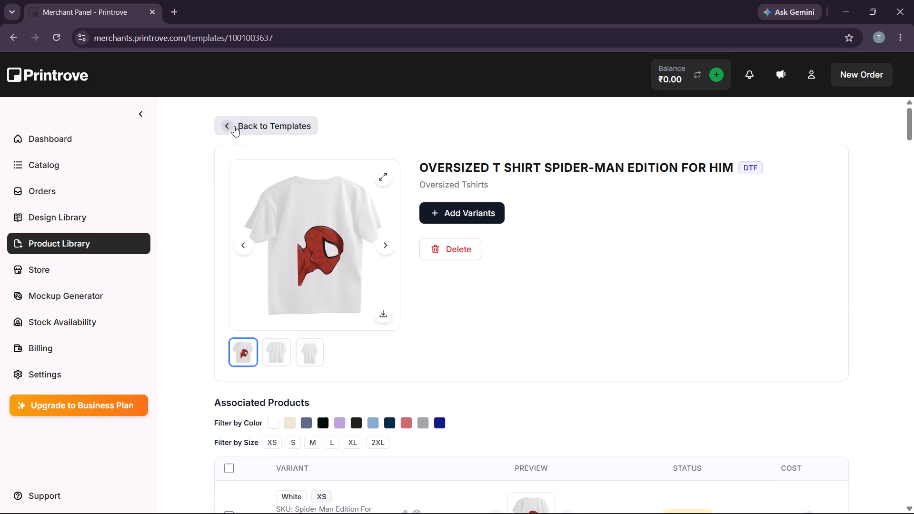
pyautogui.scroll(-4, 638, 400)
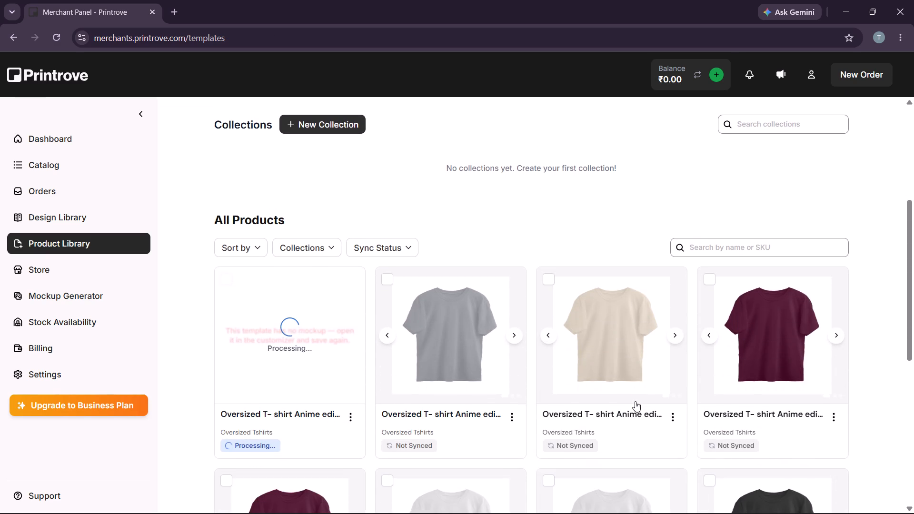
pyautogui.scroll(-6, 635, 401)
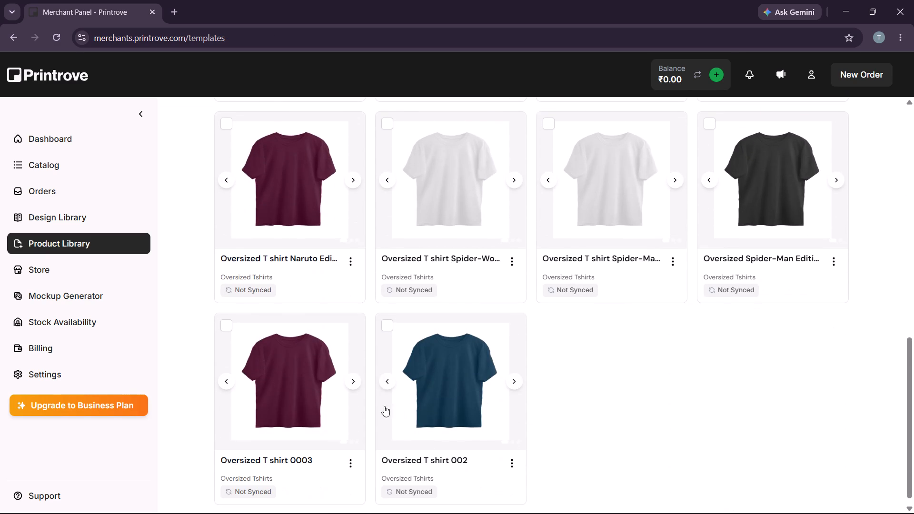
pyautogui.scroll(4, 407, 346)
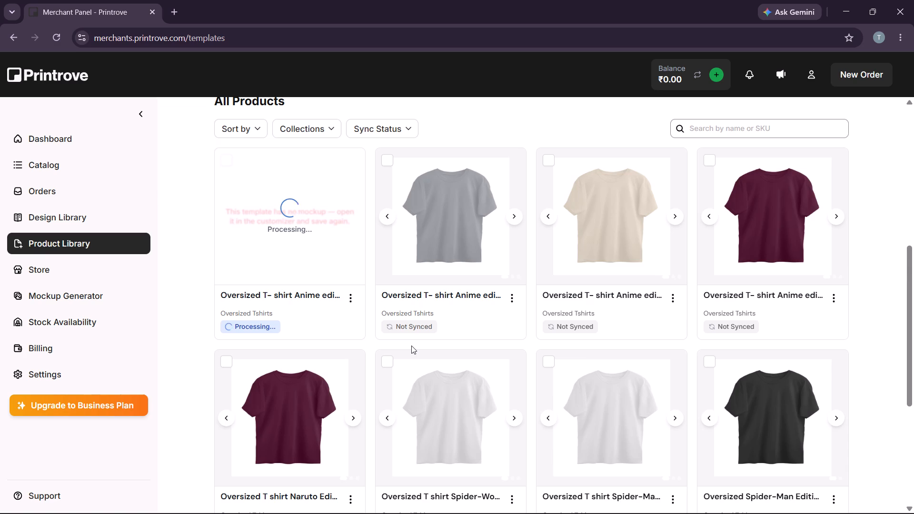
pyautogui.scroll(-4, 411, 346)
pyautogui.click(443, 390)
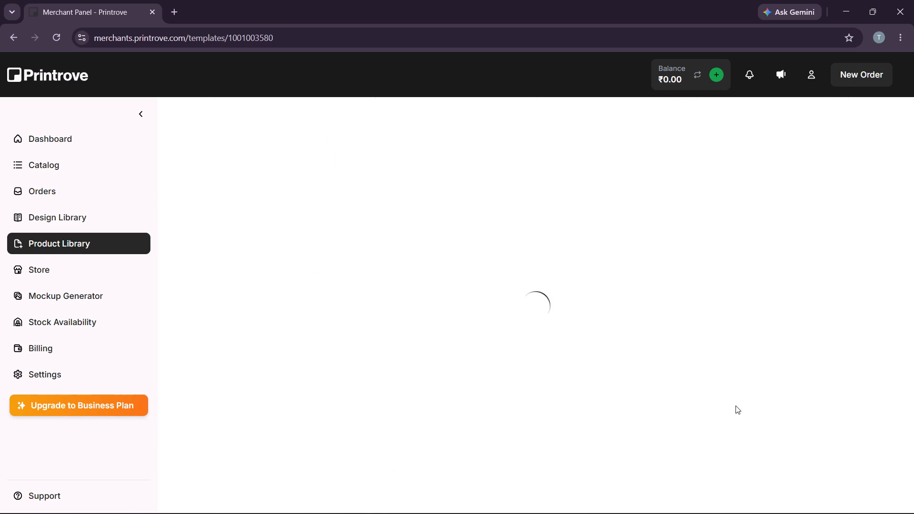
pyautogui.scroll(-2, 761, 416)
pyautogui.scroll(4, 199, 298)
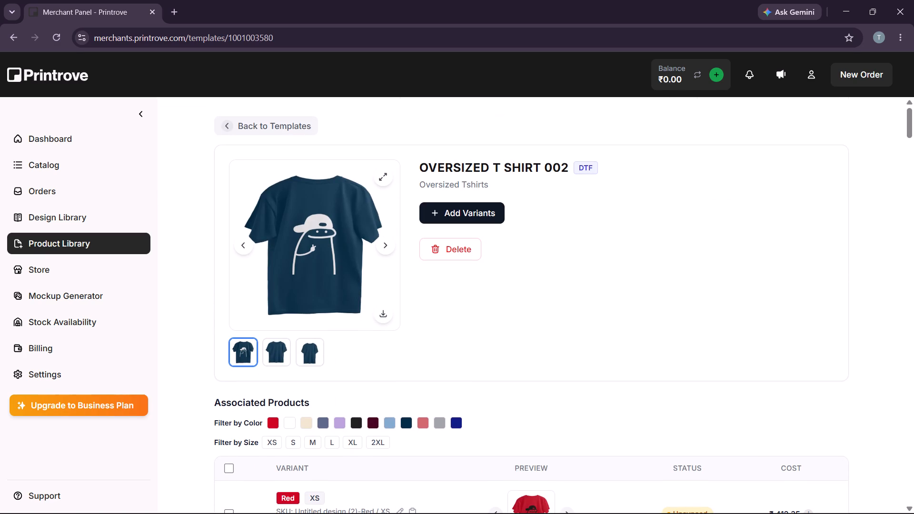
# Go back to the product library and open the anime edition Eyes T-shirt to check its preview generation.
pyautogui.click(225, 121)
pyautogui.scroll(-2, 381, 351)
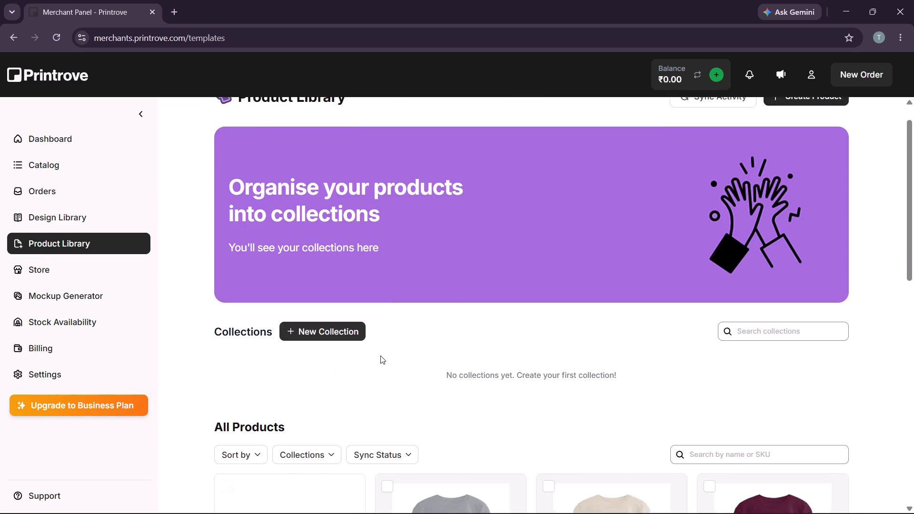
pyautogui.scroll(-2, 316, 414)
pyautogui.click(320, 386)
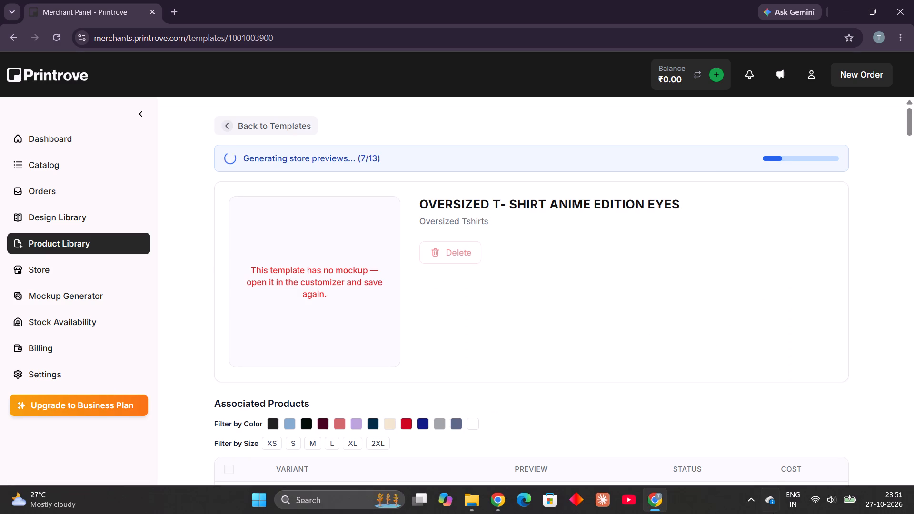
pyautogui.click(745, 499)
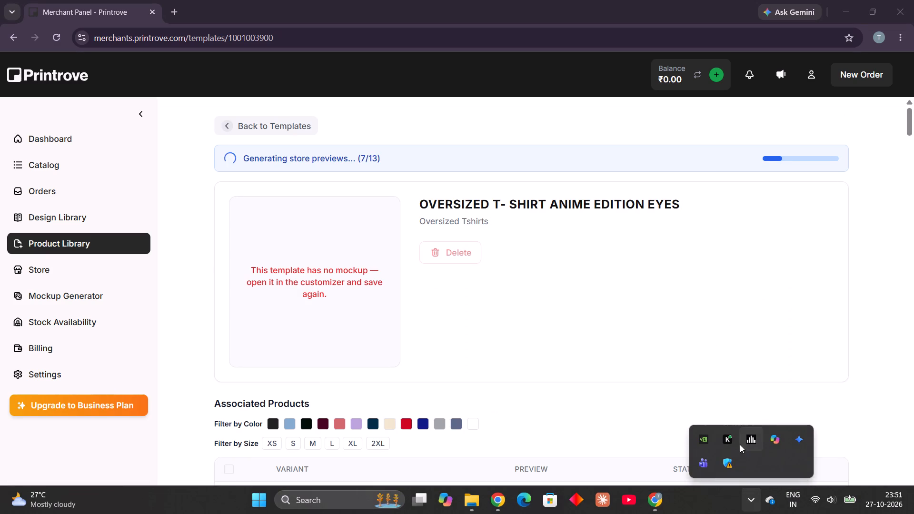